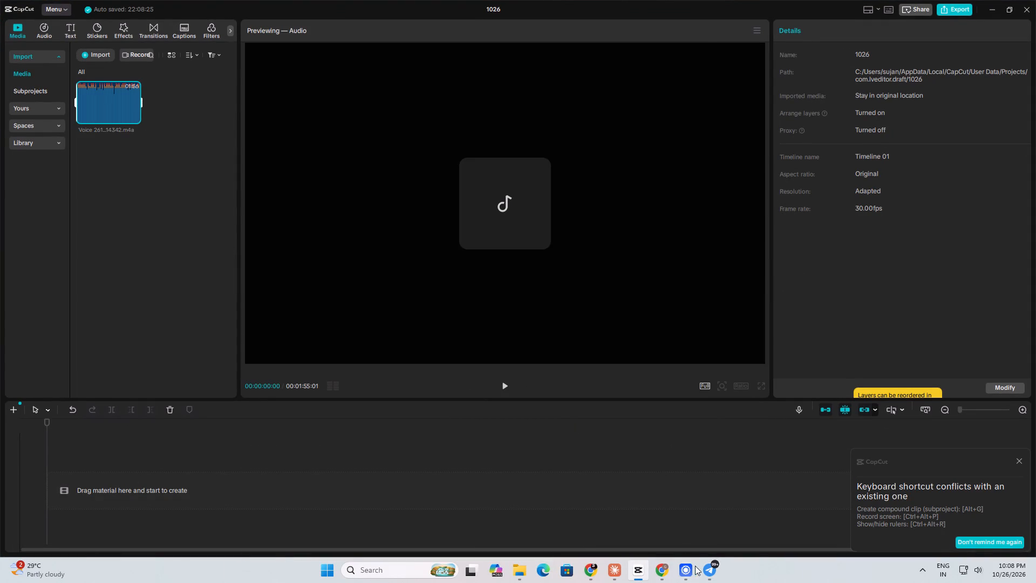
Import the downloaded recordings Voice 261026_214937.m4a and Voice 261026_215434.m4a from Telegram Web into the CapCut project media.
click(700, 569)
drag(534, 115, 661, 519)
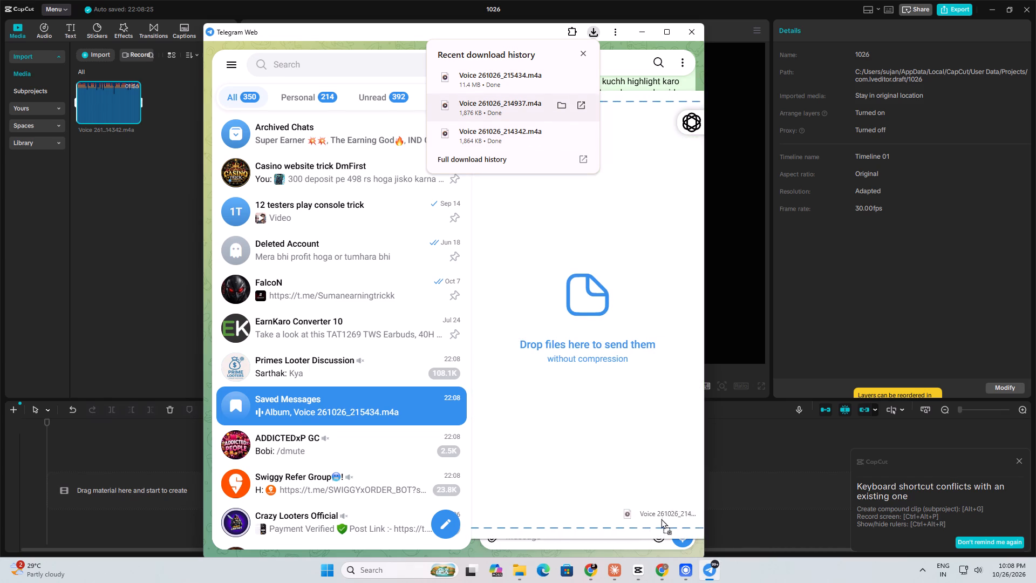
drag(661, 519, 116, 219)
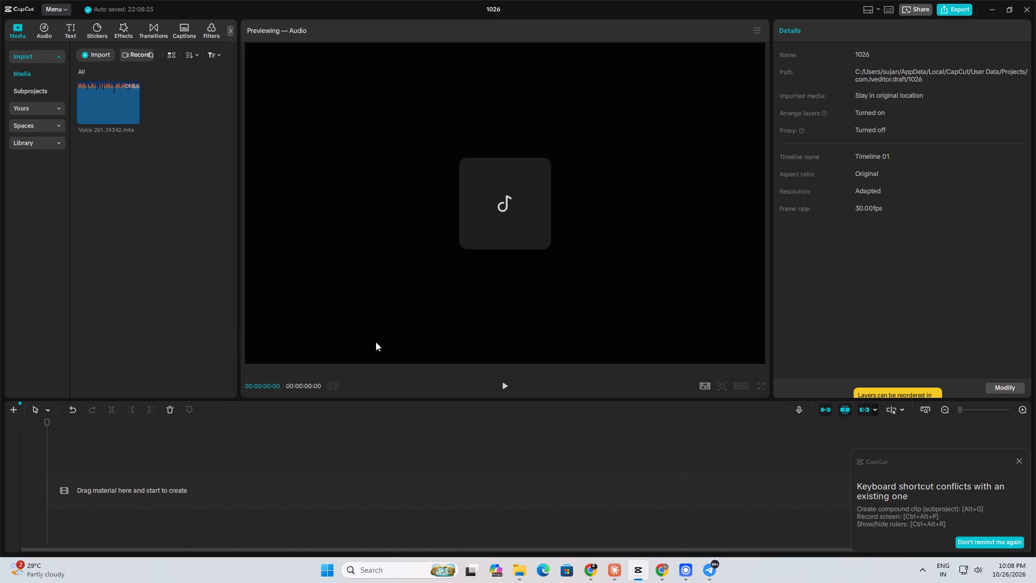
click(707, 565)
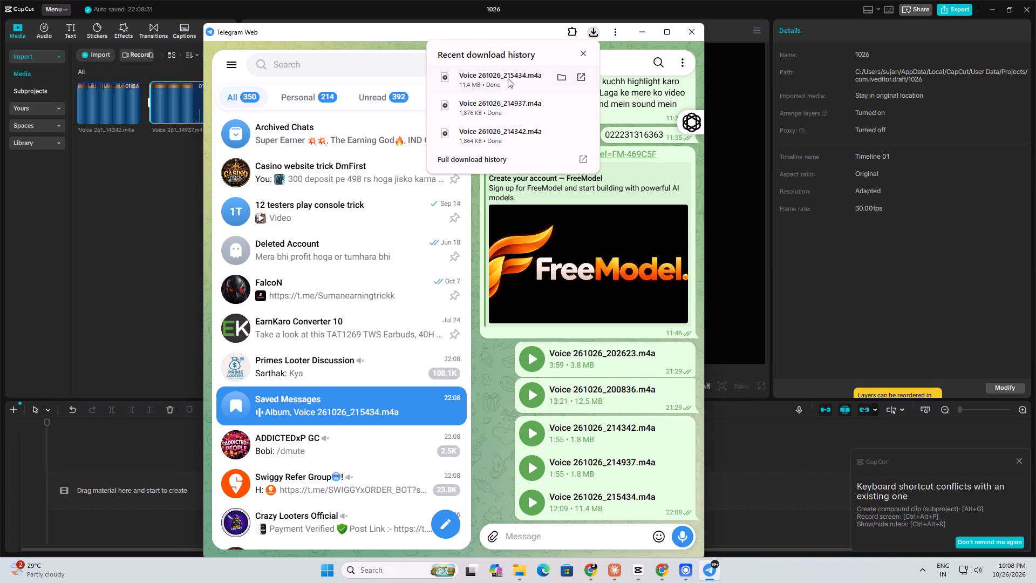
drag(506, 79, 143, 194)
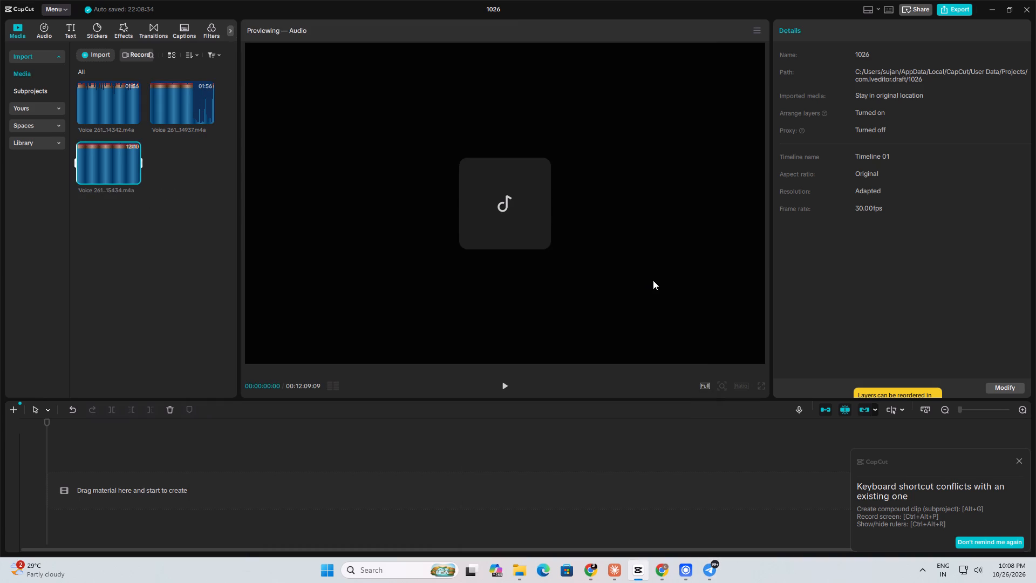
Switch to File Explorer and open the opus5.5 folder on Local Disk (D:).
click(516, 574)
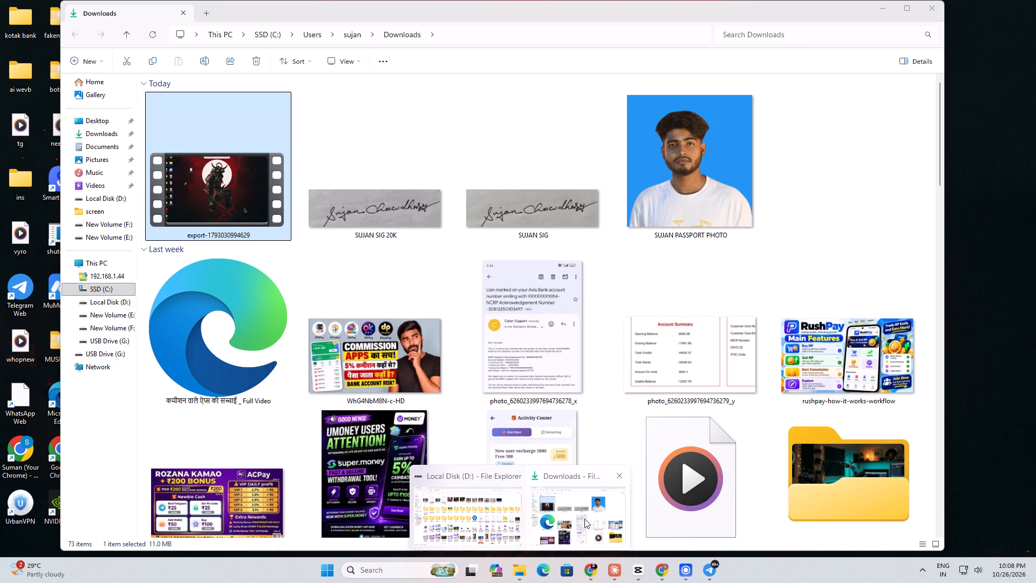
click(513, 522)
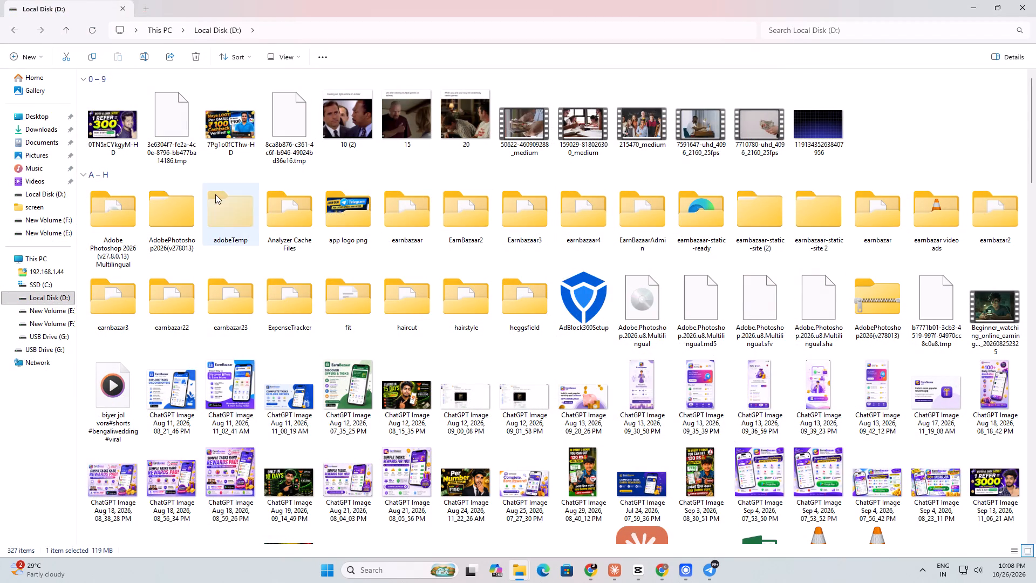
click(88, 30)
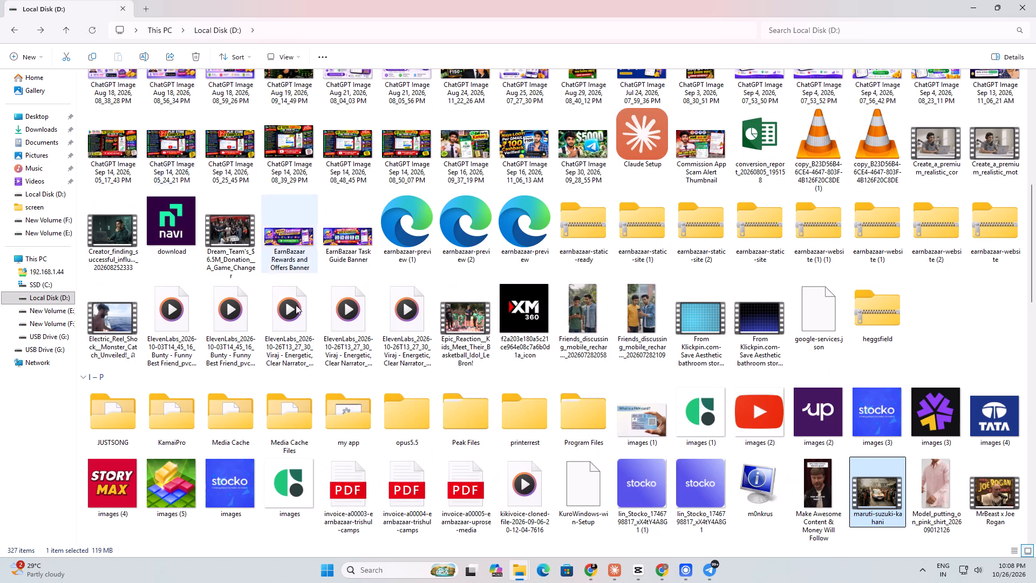
scroll(580, 370, up, 1)
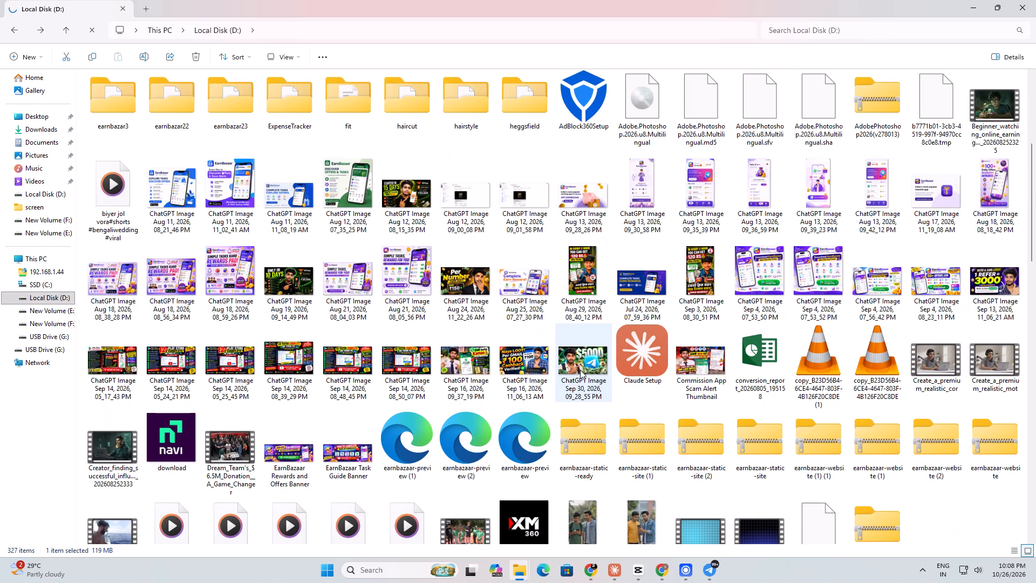
scroll(579, 383, up, 4)
scroll(724, 278, down, 1)
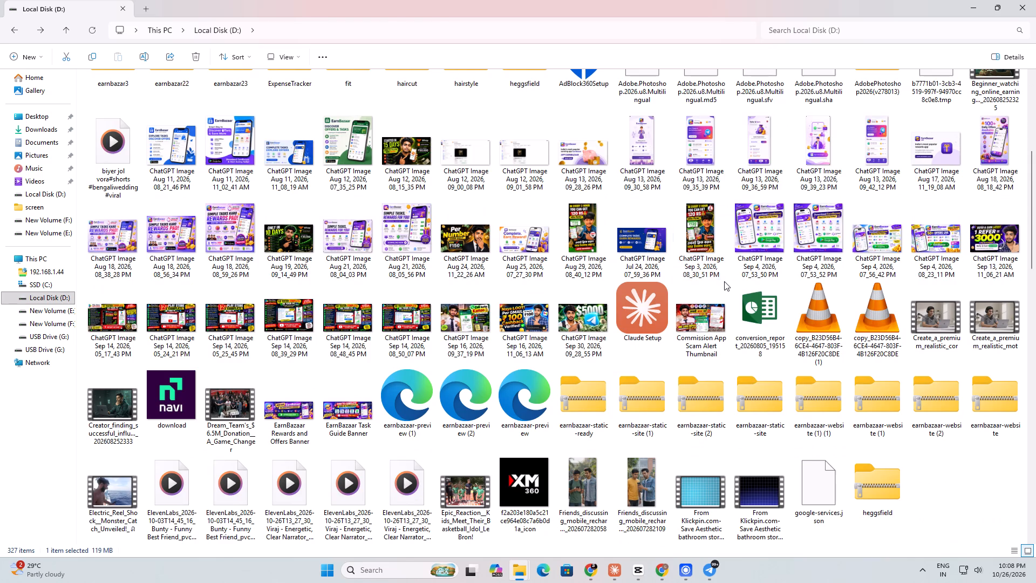
scroll(726, 285, down, 1)
scroll(564, 343, down, 1)
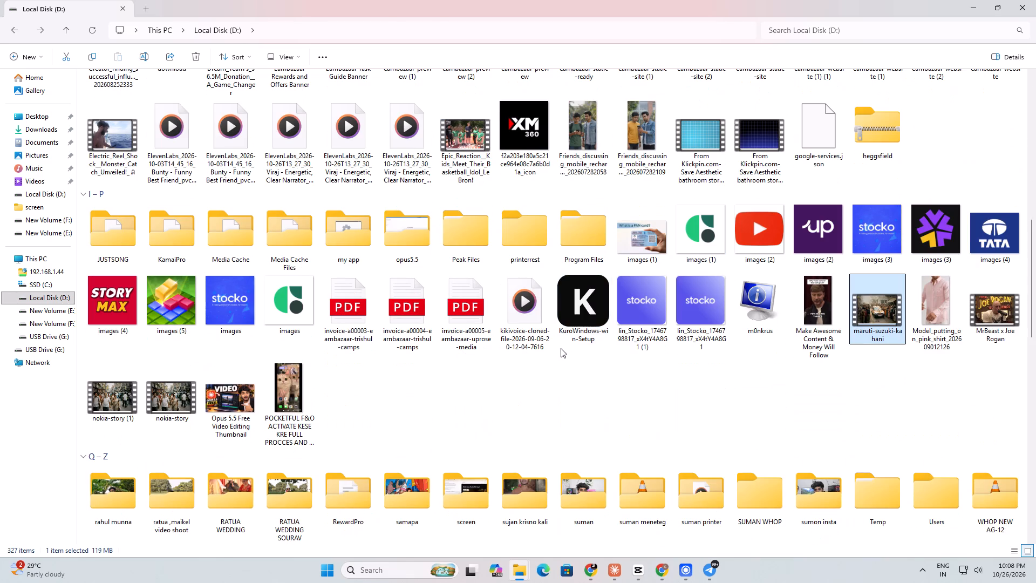
scroll(561, 348, down, 1)
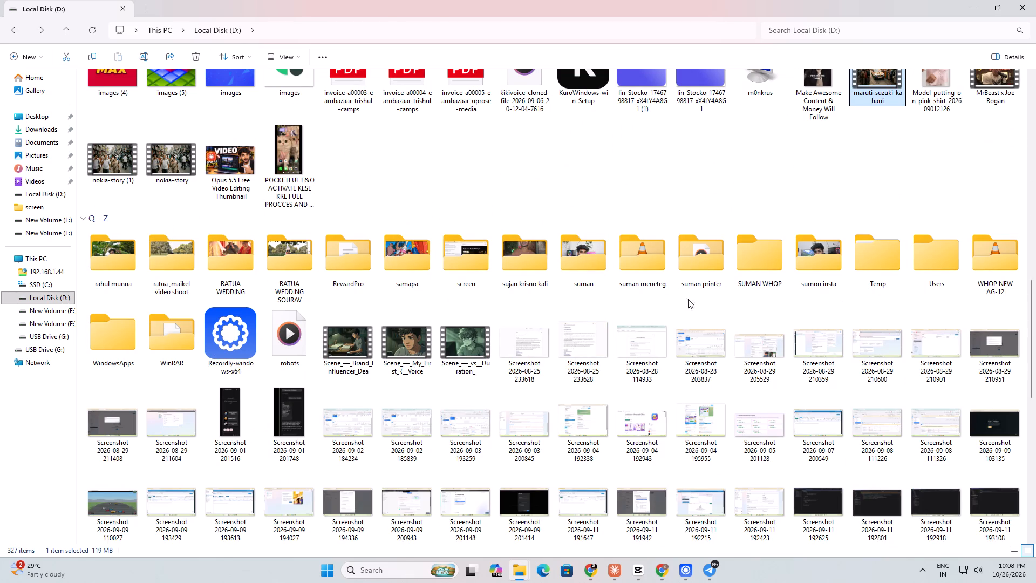
scroll(798, 313, up, 2)
scroll(917, 374, down, 1)
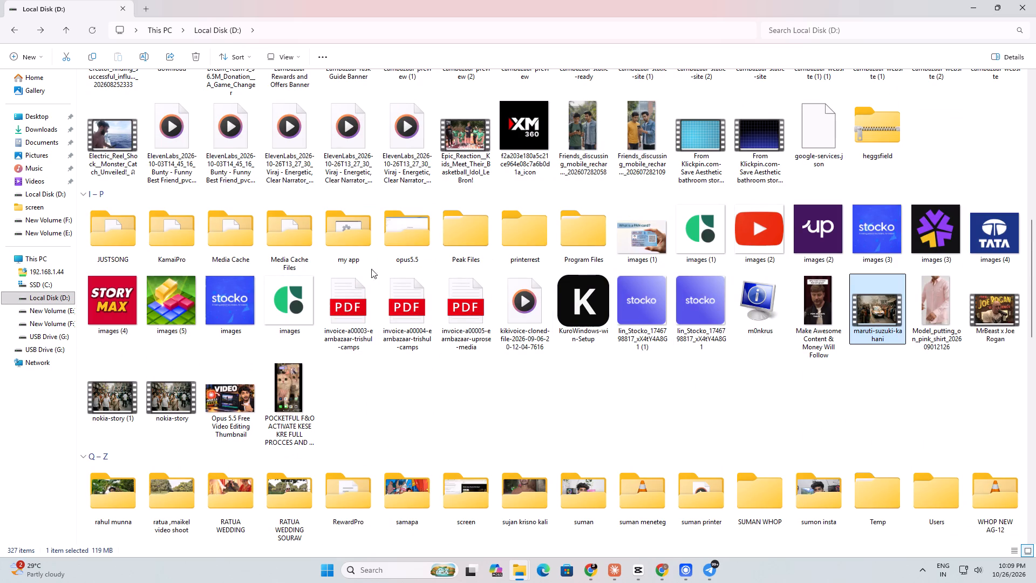
double_click(392, 256)
Import both export videos from the opus5.5 folder into the CapCut project media.
drag(307, 132, 49, 78)
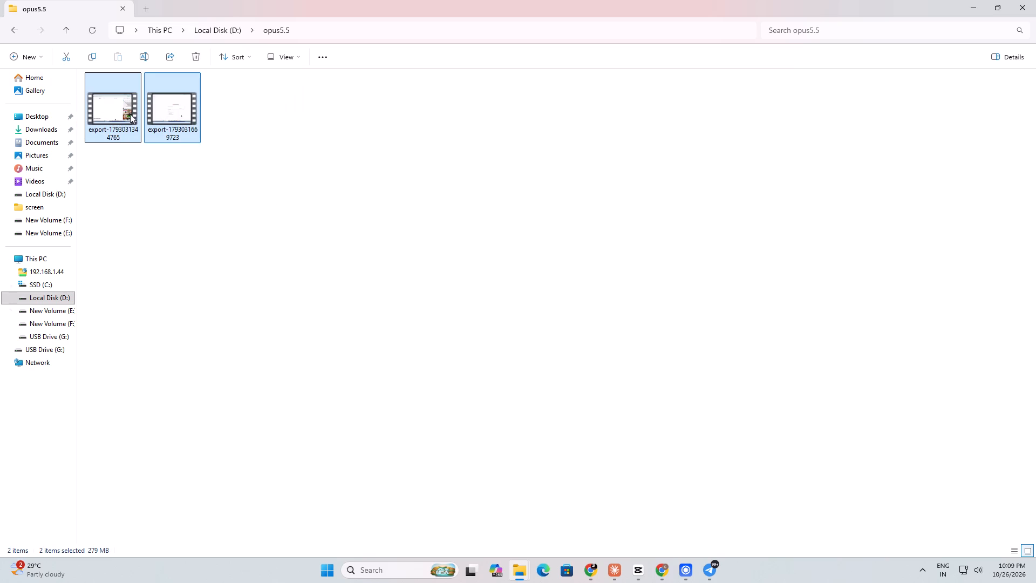
drag(126, 120, 641, 574)
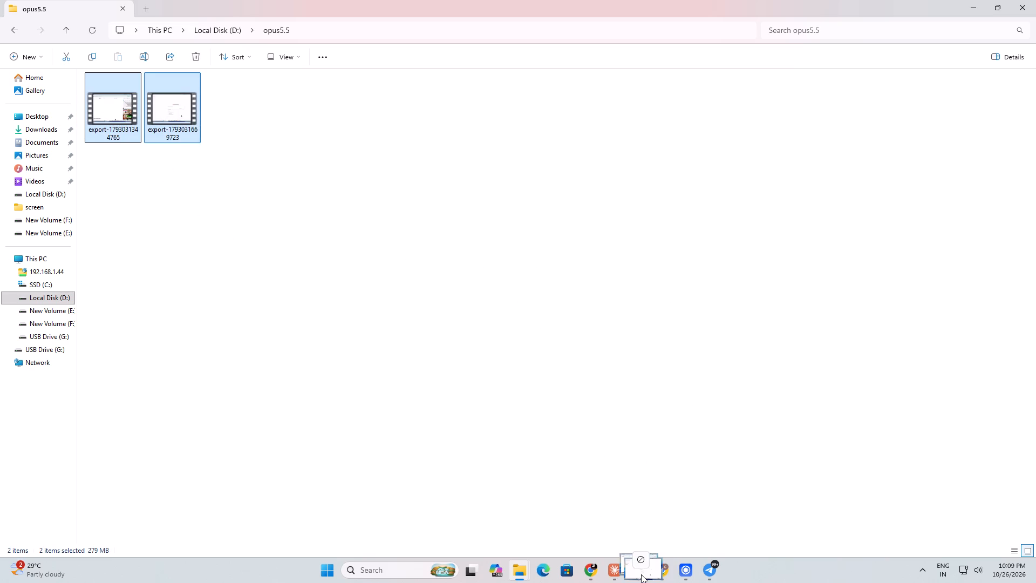
drag(641, 574, 178, 192)
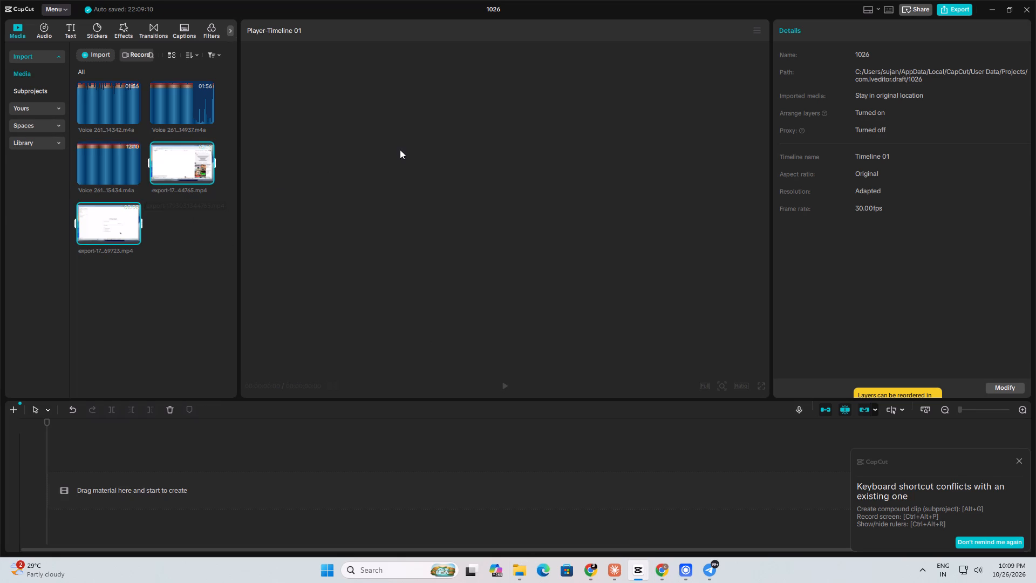
Preview export-1793031344765.mp4 and place it at the start of the timeline as the main video.
double_click(185, 171)
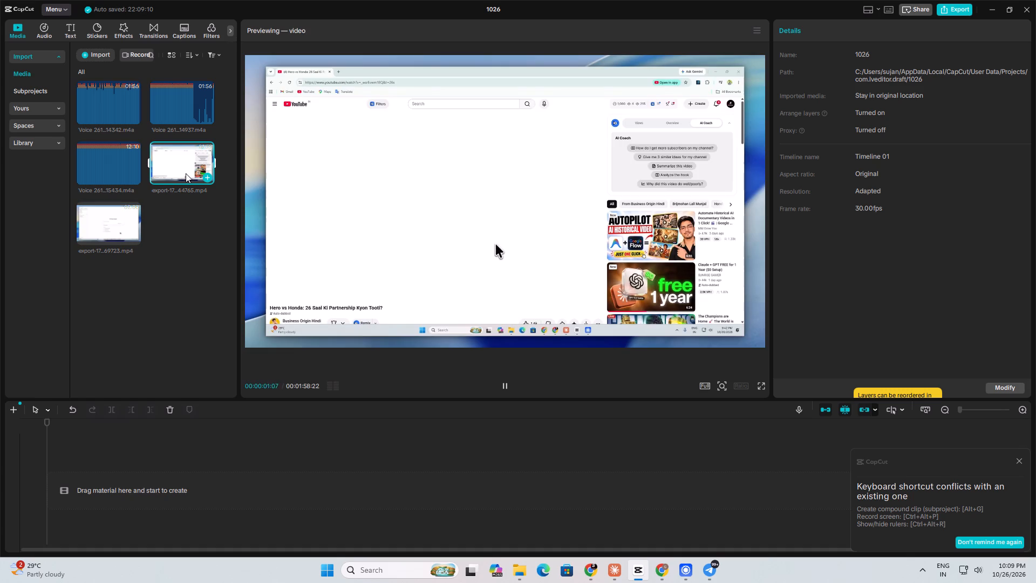
drag(184, 176, 92, 483)
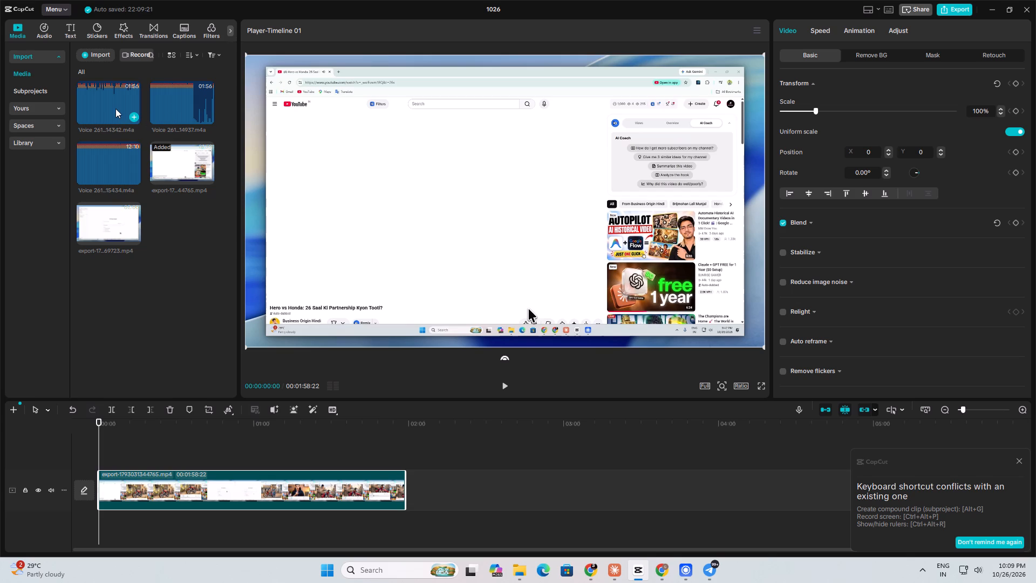
Audition the 214342 and 214937 voice recordings and place Voice 261026_214342.m4a under the video at the timeline start.
double_click(115, 108)
scroll(973, 579, down, 5)
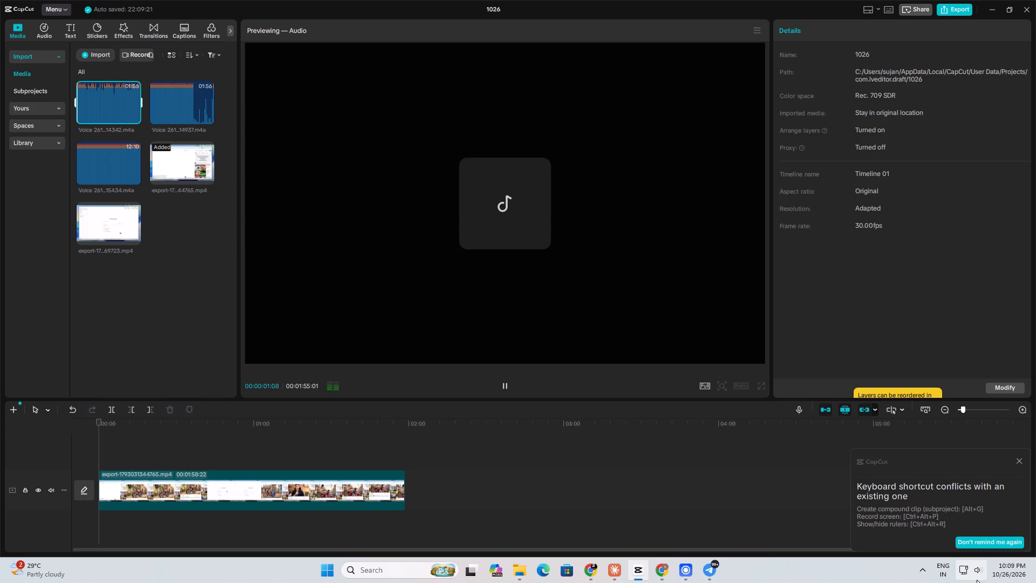
scroll(981, 576, up, 3)
scroll(981, 576, down, 4)
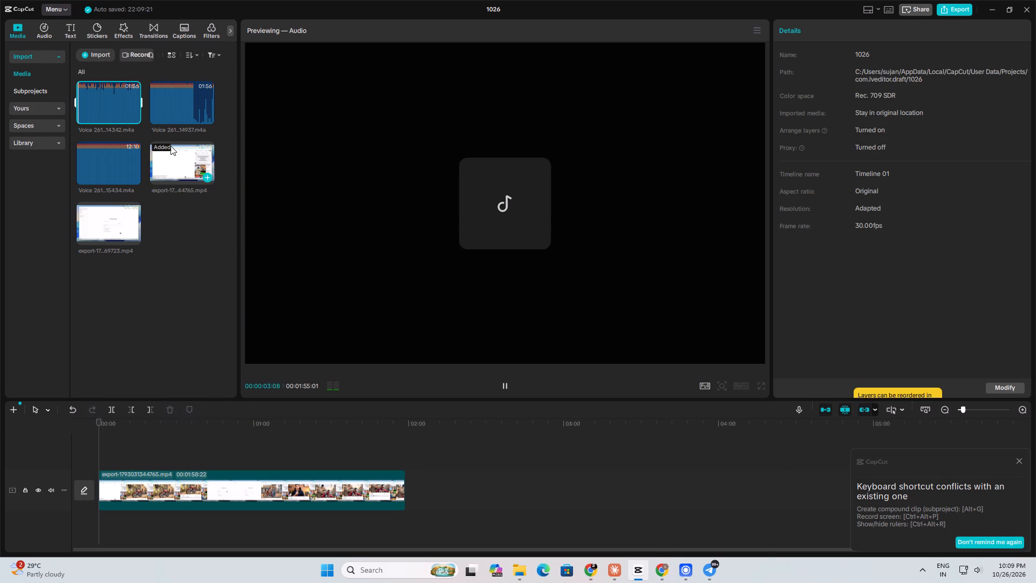
double_click(172, 104)
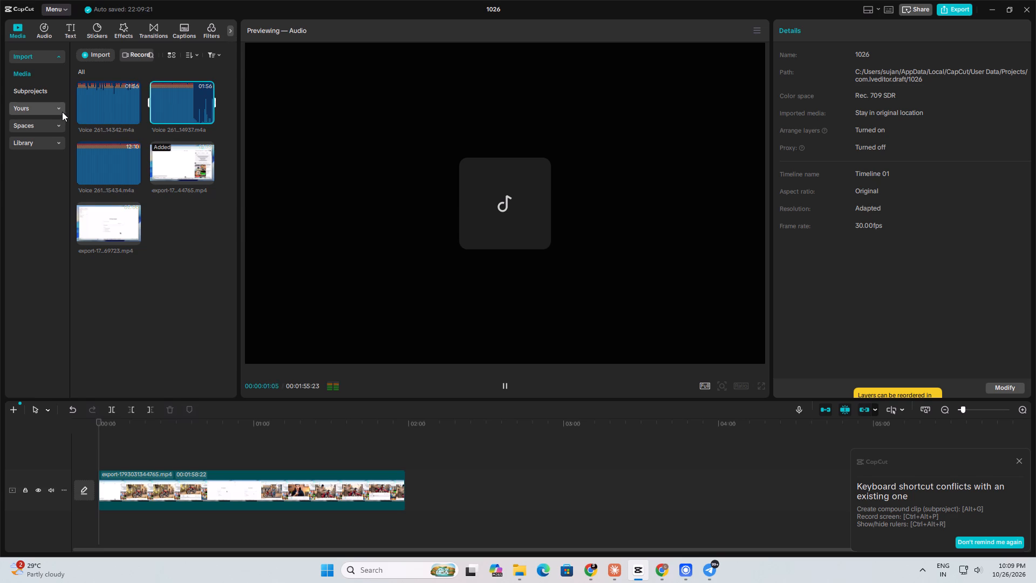
drag(100, 111, 106, 521)
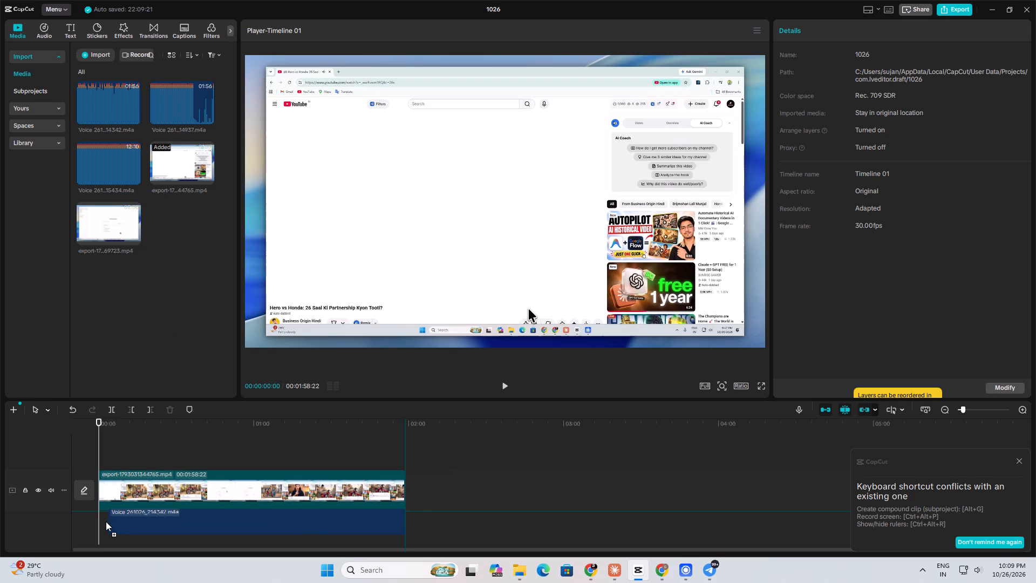
drag(106, 521, 100, 522)
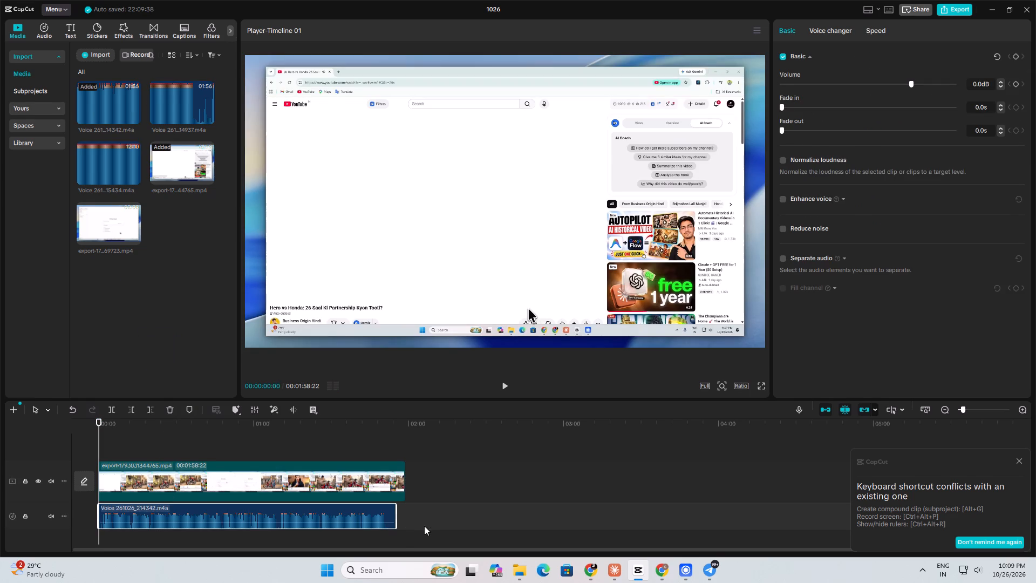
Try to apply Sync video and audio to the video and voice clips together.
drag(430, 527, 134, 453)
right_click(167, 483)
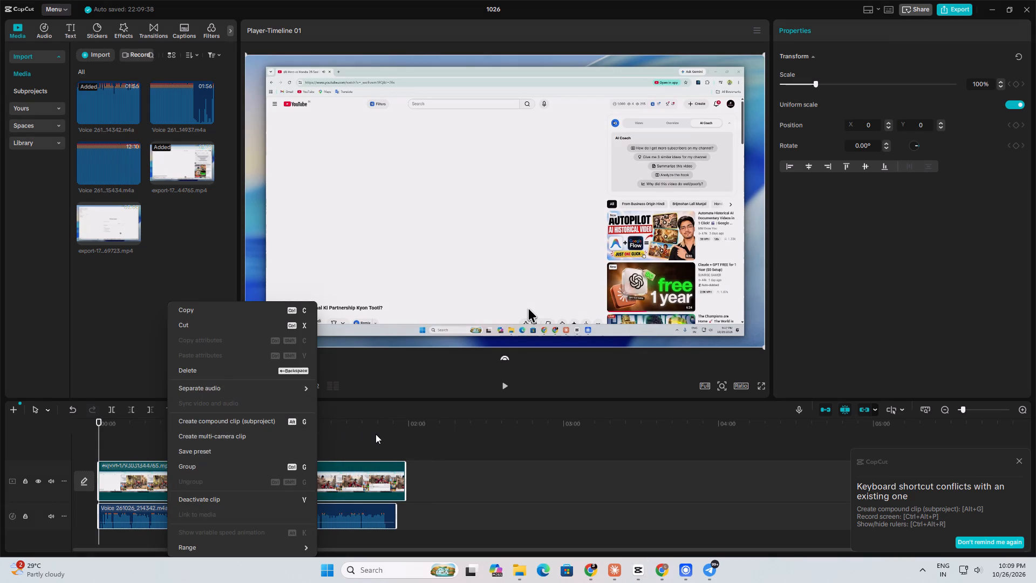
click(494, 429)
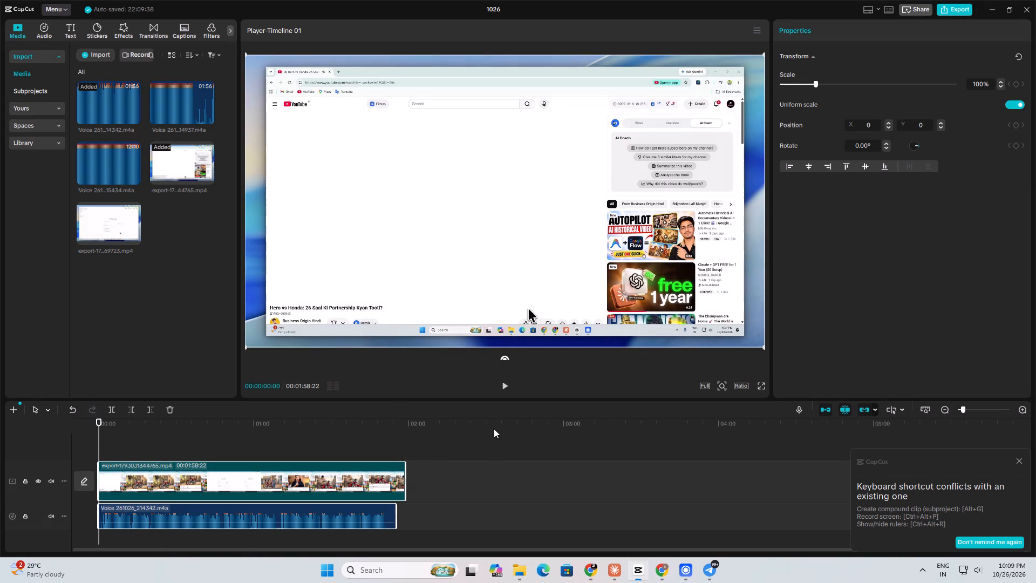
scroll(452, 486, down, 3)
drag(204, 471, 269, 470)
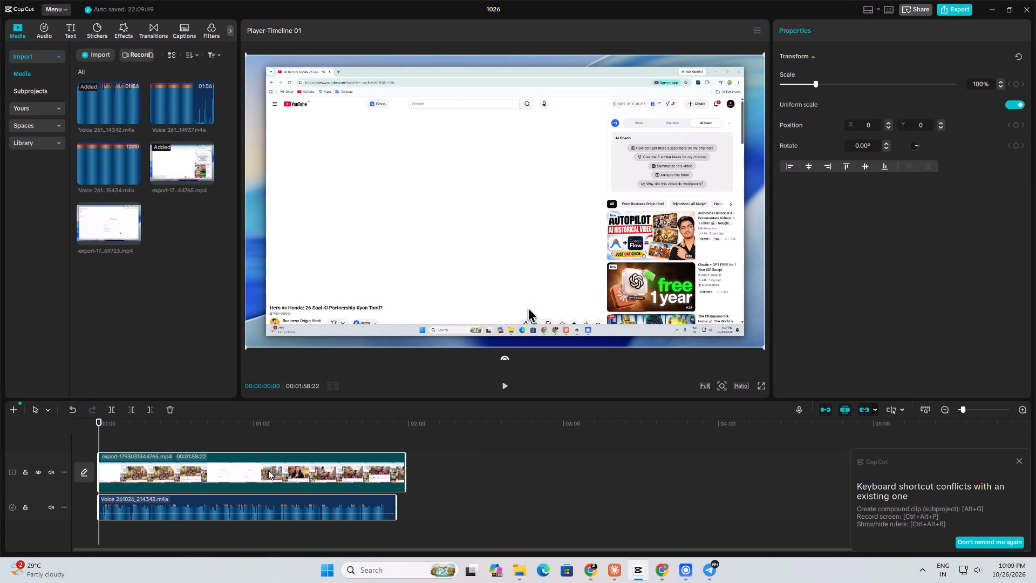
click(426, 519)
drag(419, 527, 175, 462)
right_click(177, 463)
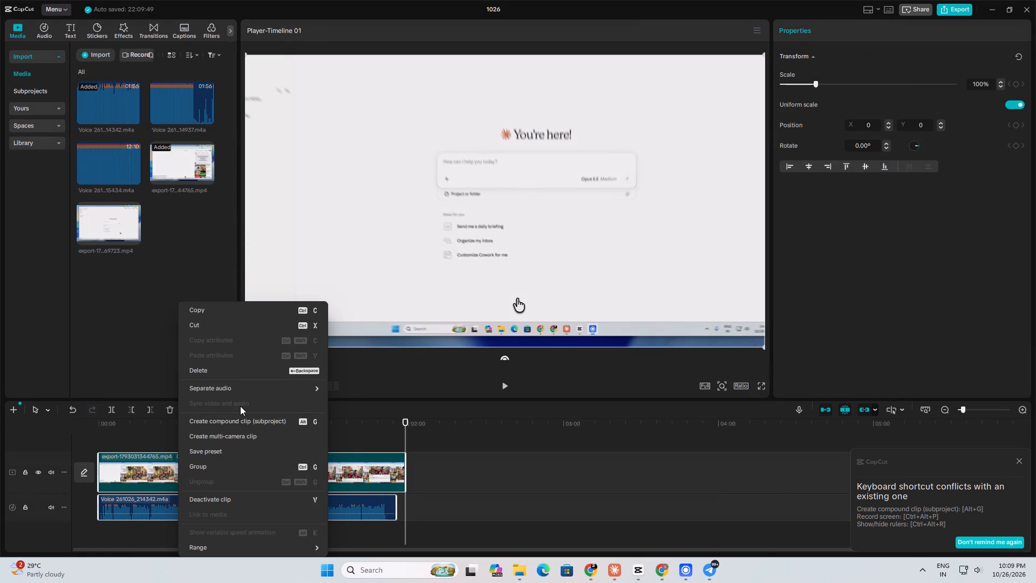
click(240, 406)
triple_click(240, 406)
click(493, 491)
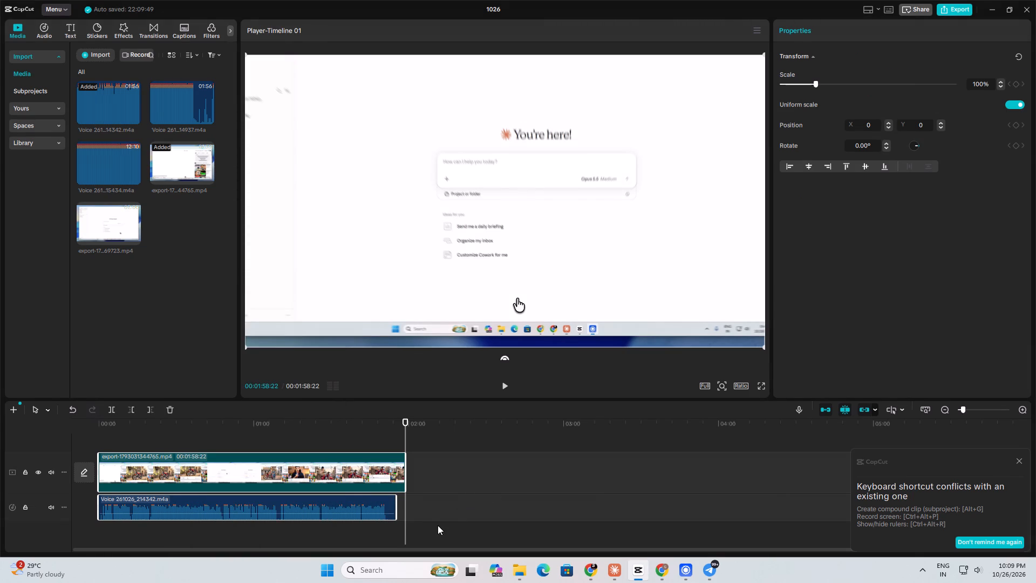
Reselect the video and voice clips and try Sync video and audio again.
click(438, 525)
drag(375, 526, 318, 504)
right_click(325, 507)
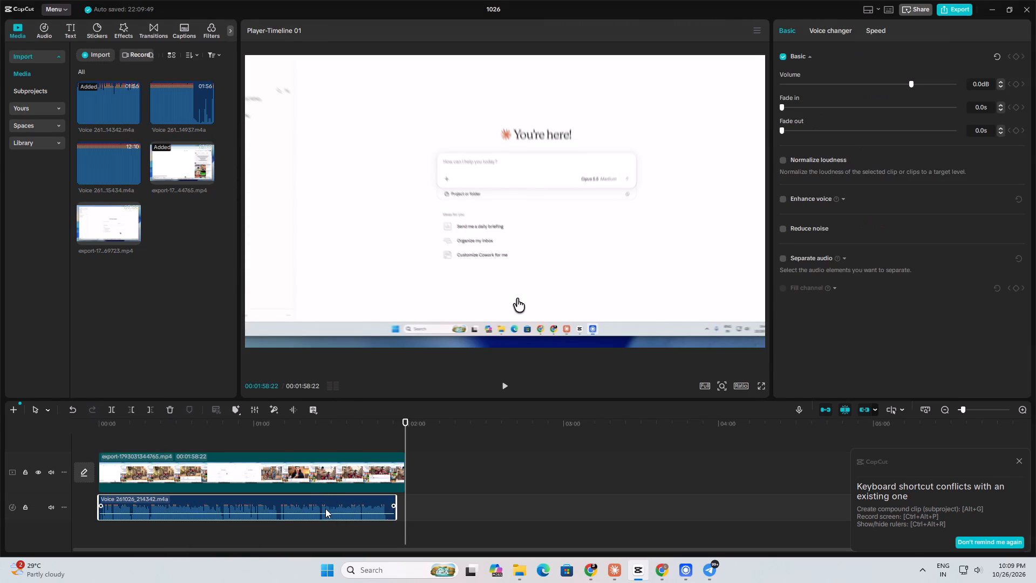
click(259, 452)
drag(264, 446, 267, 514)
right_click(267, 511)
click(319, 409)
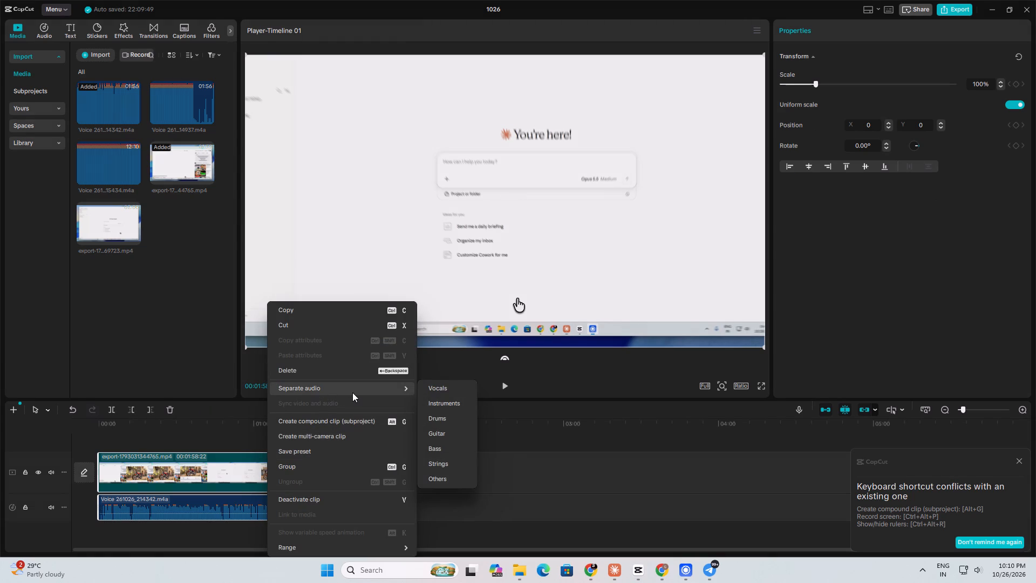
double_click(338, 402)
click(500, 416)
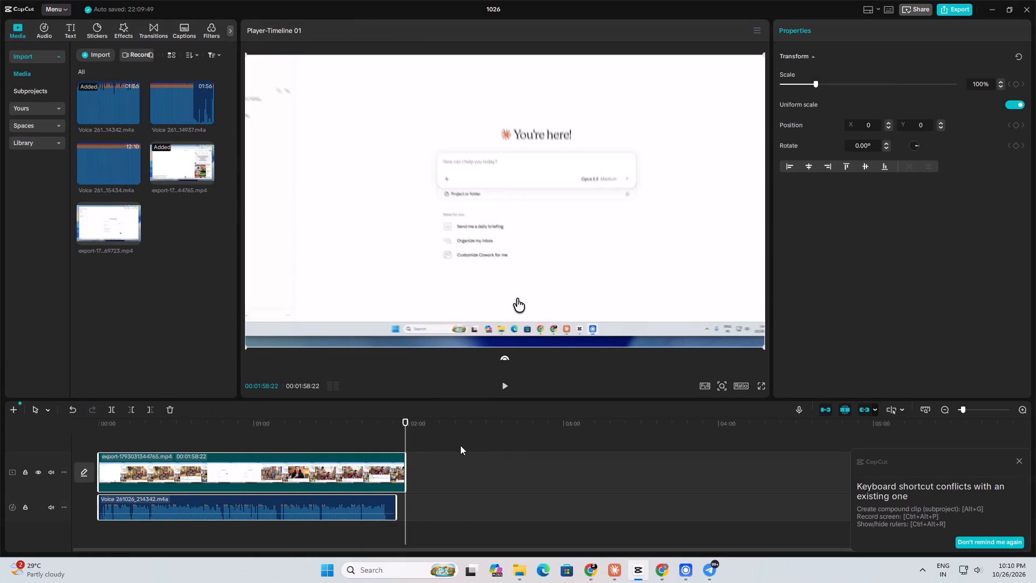
Move the voice clip about 8 seconds later on its track, offset from the video.
drag(407, 426, 226, 478)
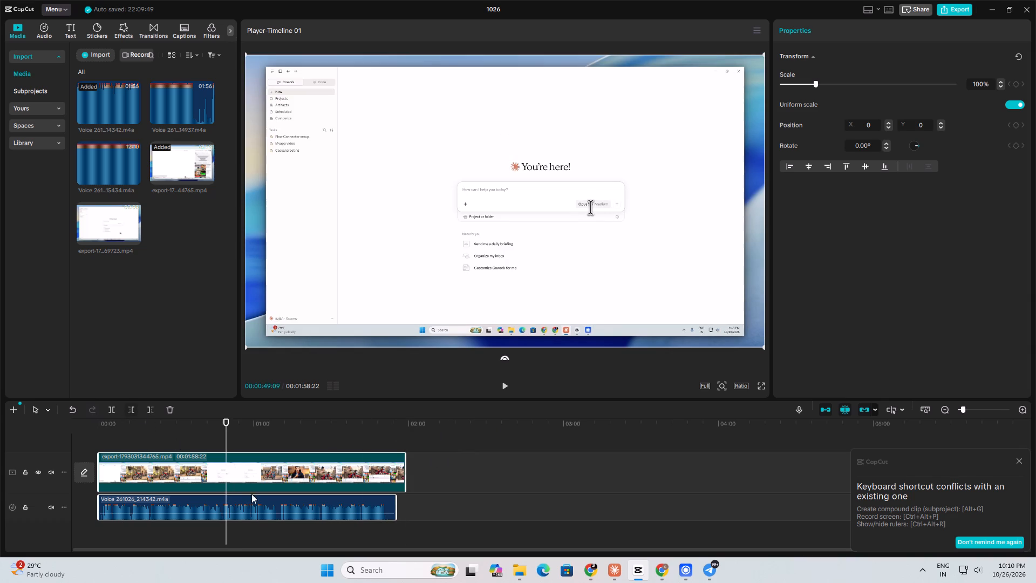
click(471, 498)
click(312, 507)
drag(288, 507, 310, 507)
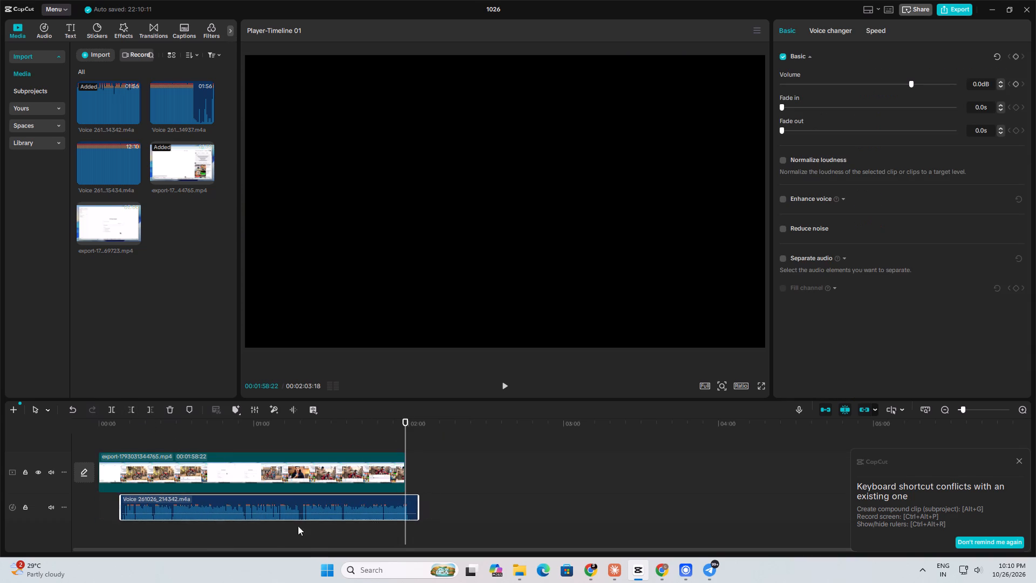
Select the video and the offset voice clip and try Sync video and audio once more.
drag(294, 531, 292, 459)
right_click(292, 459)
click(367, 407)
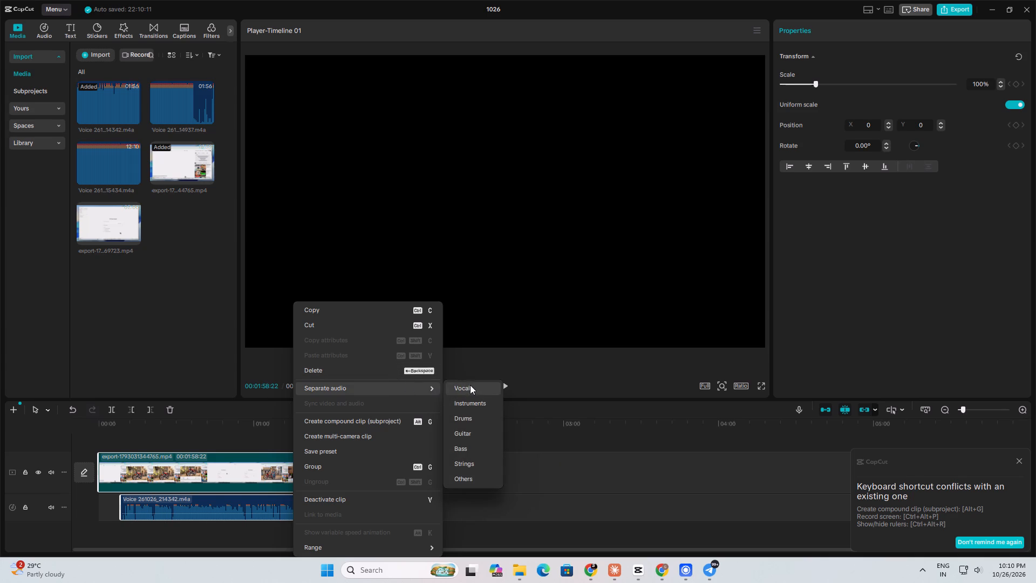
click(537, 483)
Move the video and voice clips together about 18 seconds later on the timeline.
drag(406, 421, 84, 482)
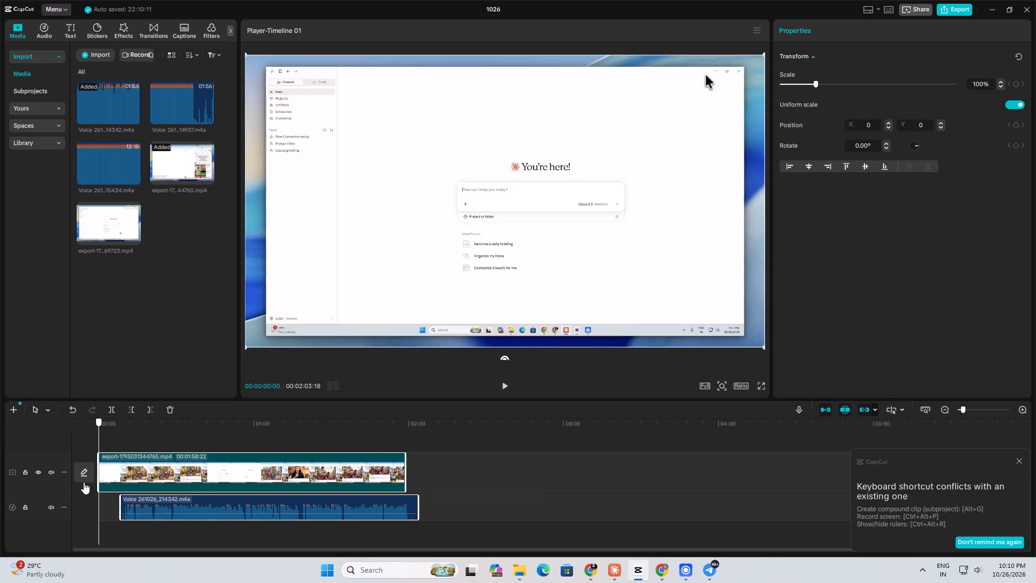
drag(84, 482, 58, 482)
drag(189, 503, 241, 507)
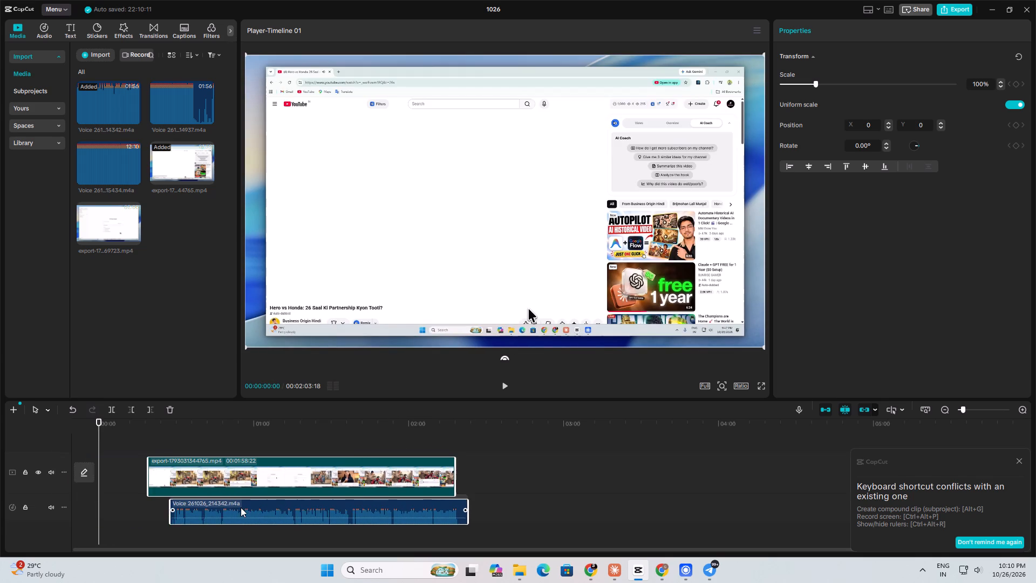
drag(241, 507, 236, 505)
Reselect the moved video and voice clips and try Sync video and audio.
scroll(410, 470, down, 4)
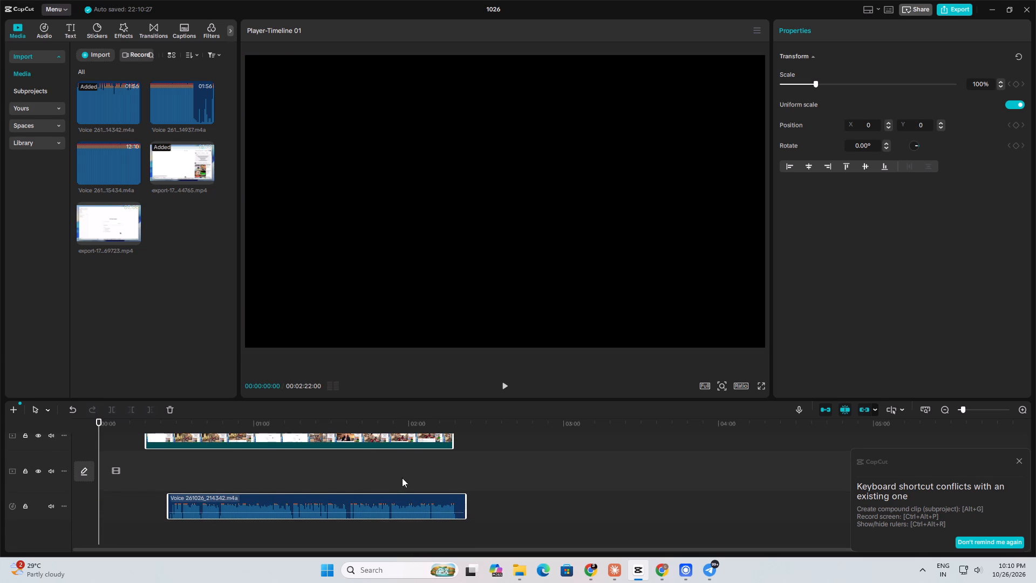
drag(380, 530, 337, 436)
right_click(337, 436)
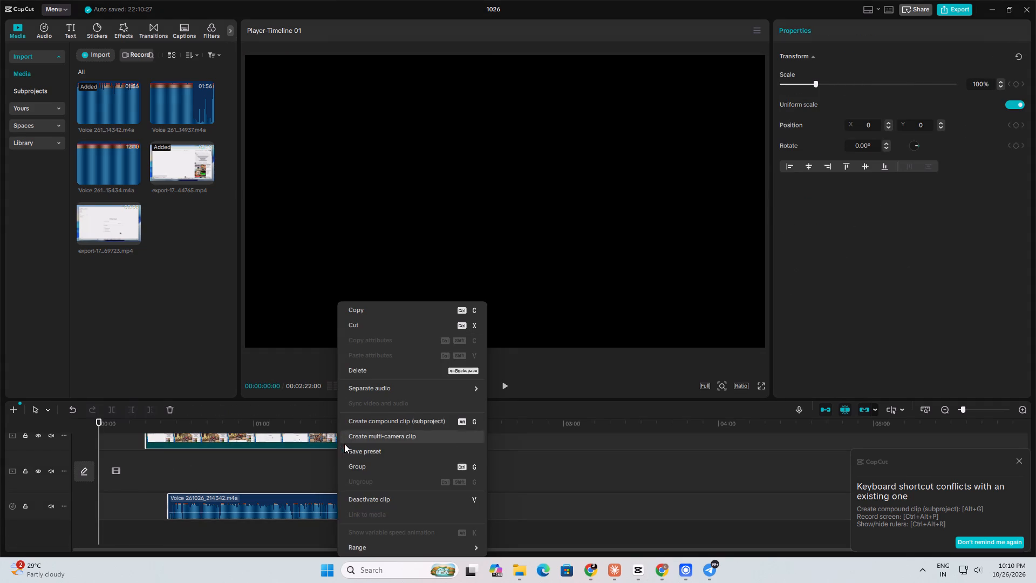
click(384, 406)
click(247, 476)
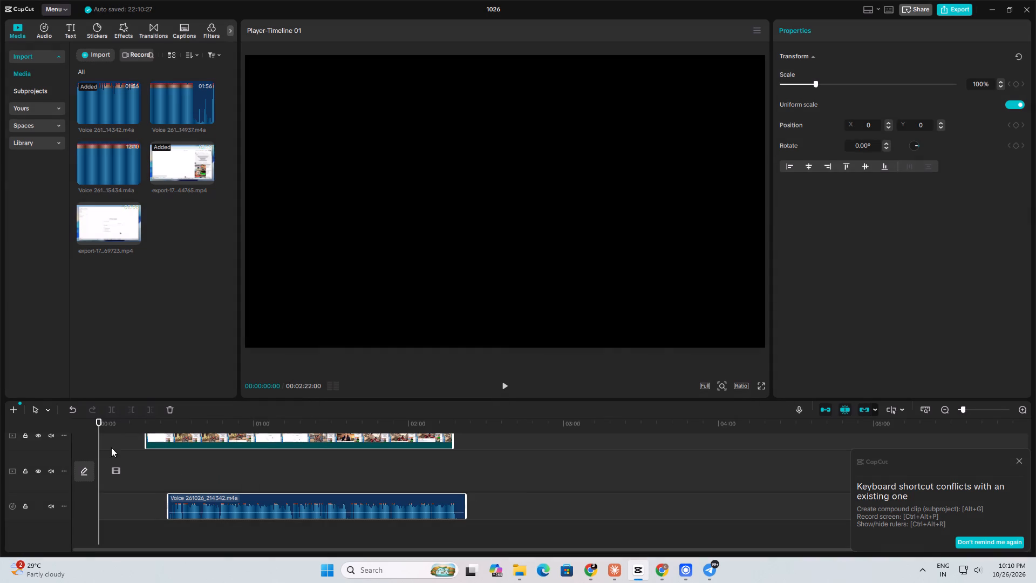
Undo the last two clip moves so both clips start at the beginning of the timeline.
click(72, 408)
click(72, 408)
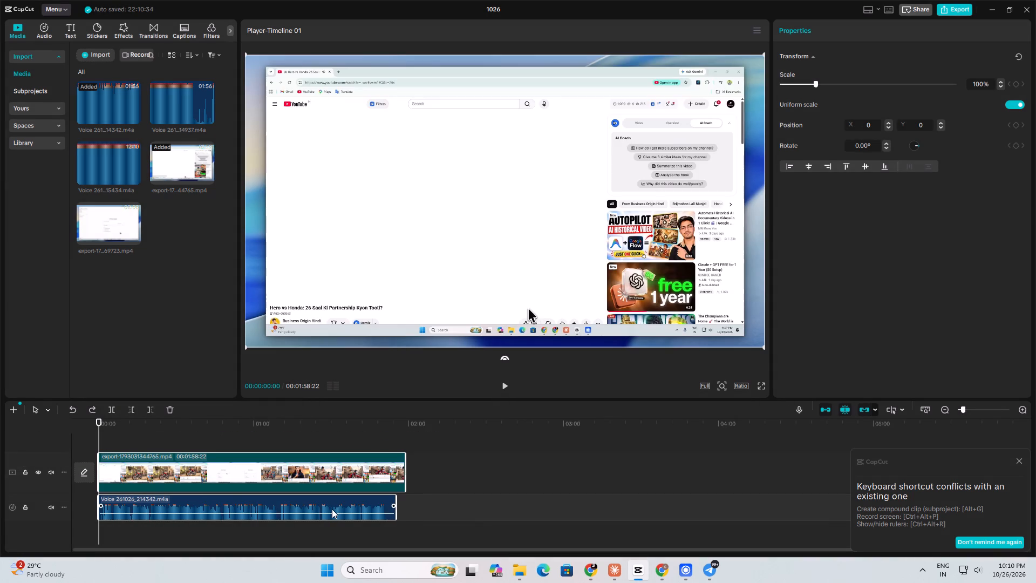
Switch to Recordly, cancel the running export and restart it as an Original 1920 x 1080 MP4 with Quality encoding at 30 FPS.
click(692, 575)
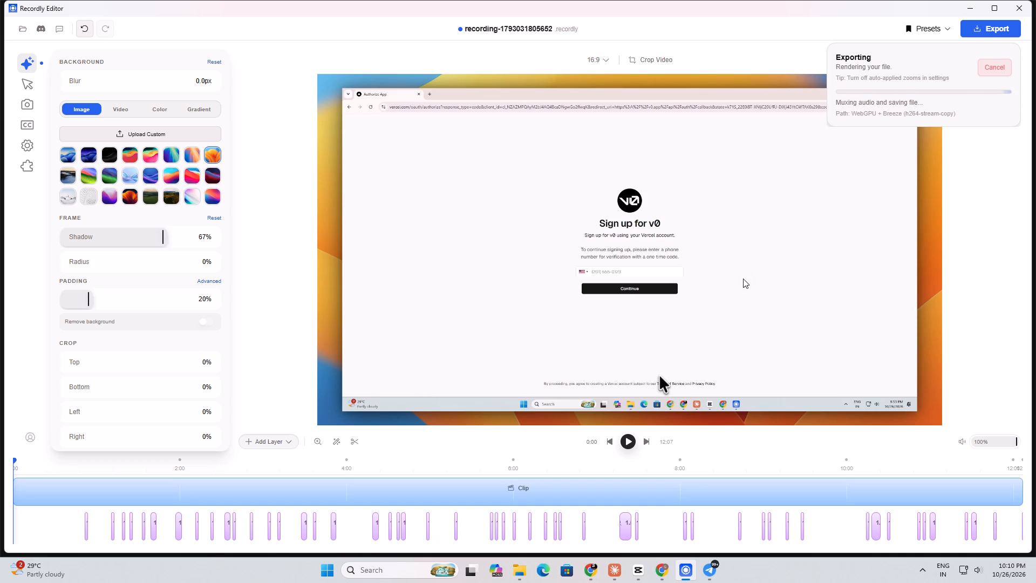
click(900, 98)
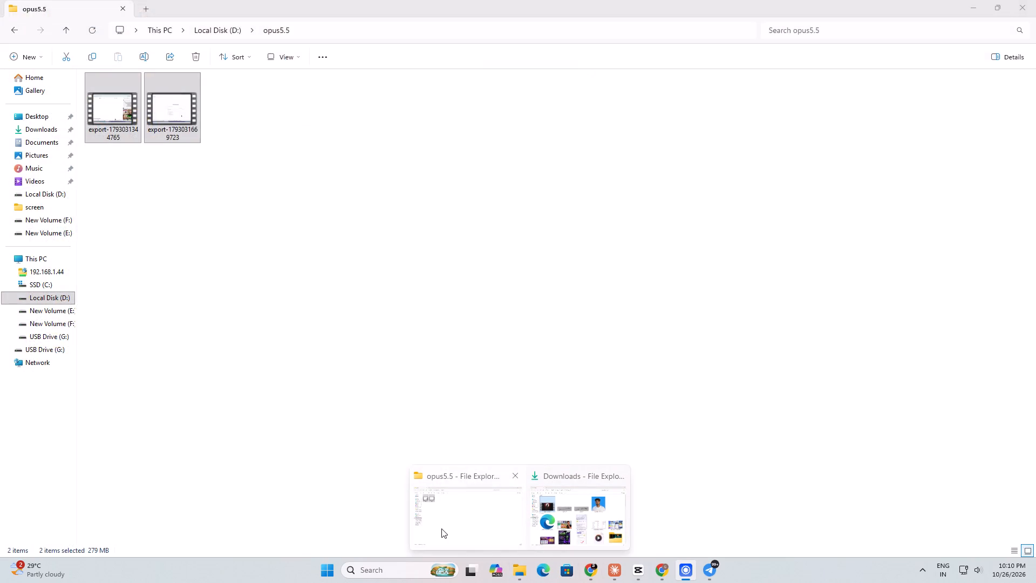
click(995, 72)
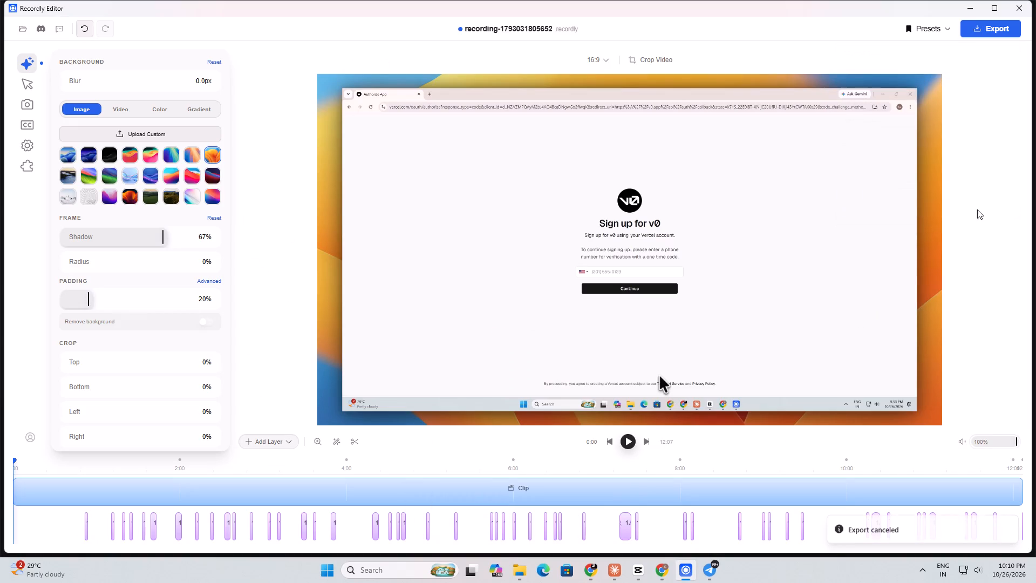
click(1001, 31)
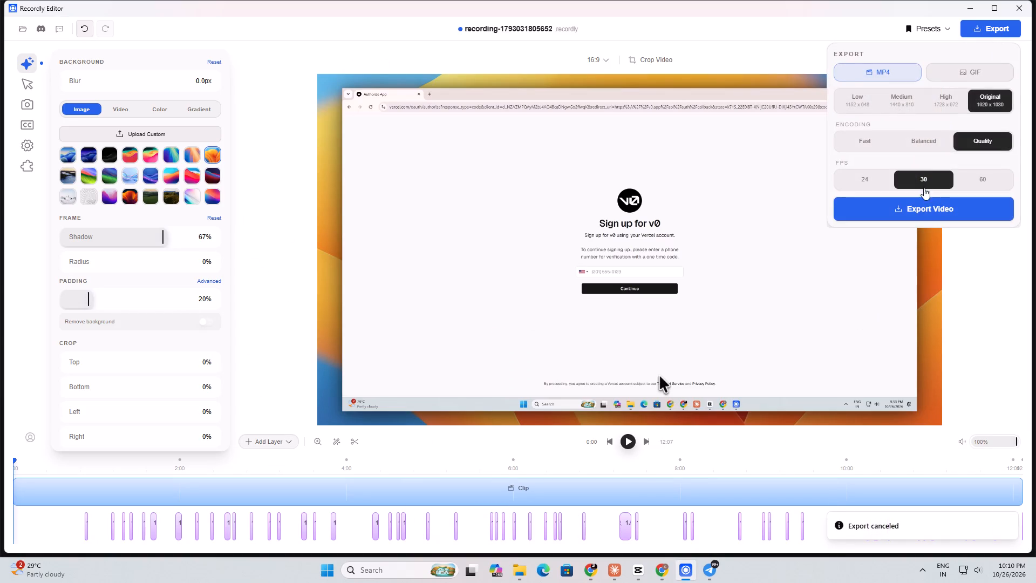
click(920, 199)
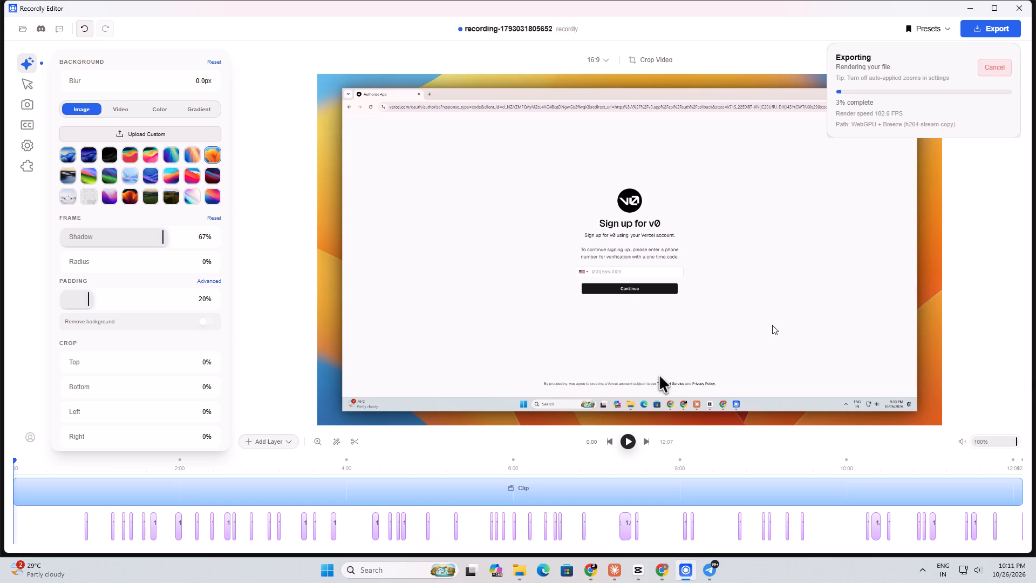
Switch to CapCut and play the opening of the video and voice clips to examine how they line up.
click(644, 571)
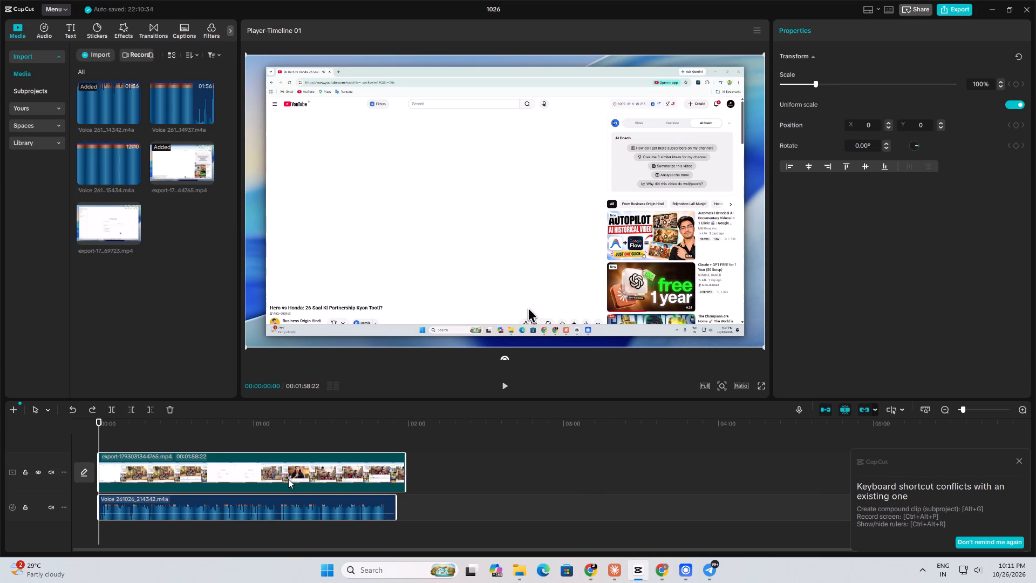
key(space)
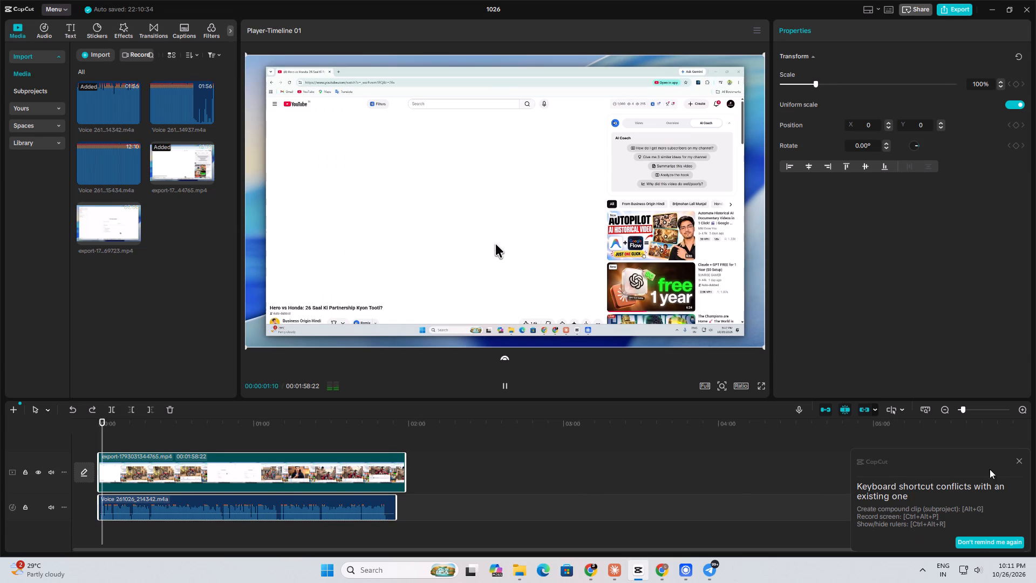
click(1018, 461)
click(966, 408)
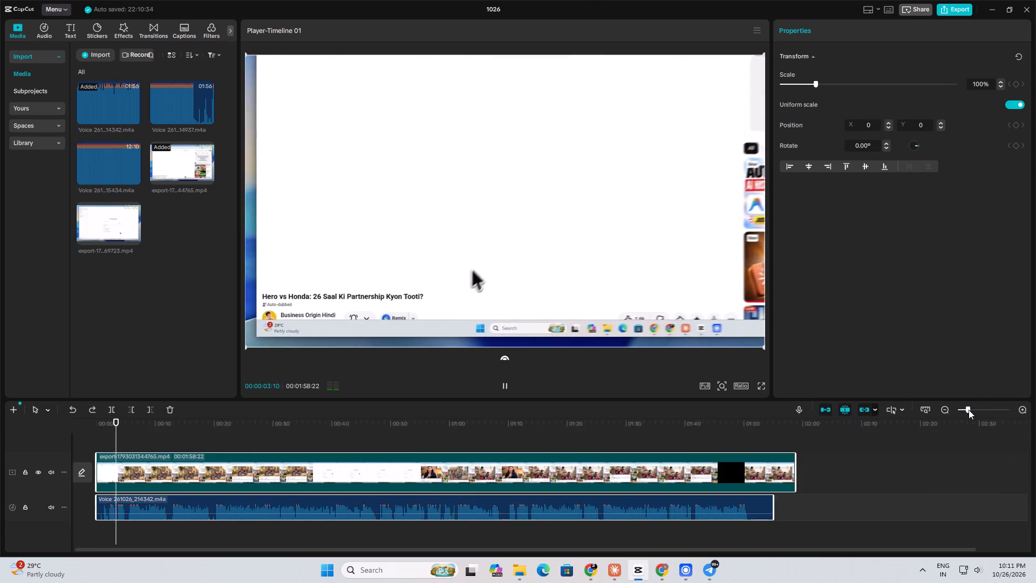
key(space)
key(space)
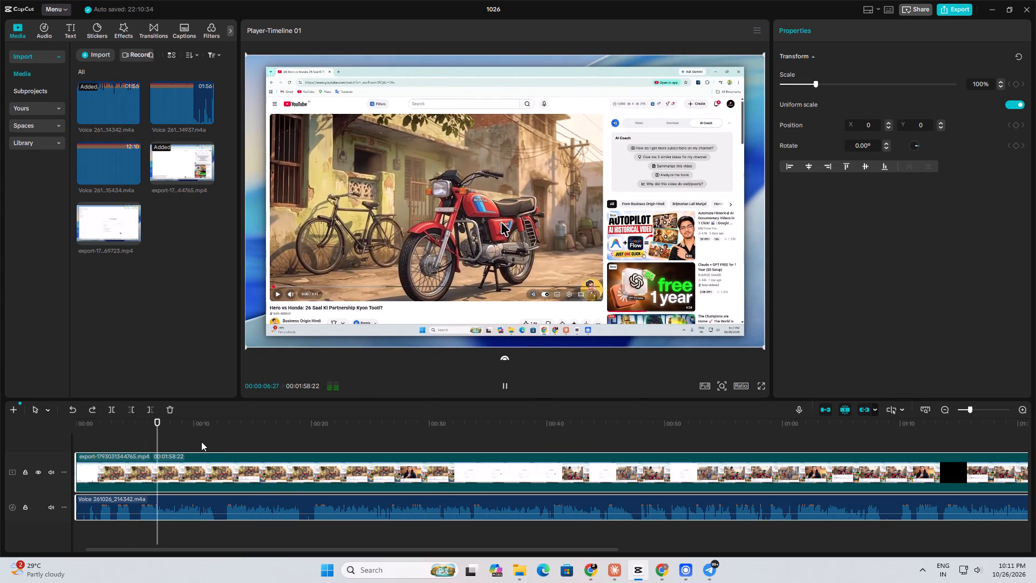
scroll(974, 572, up, 4)
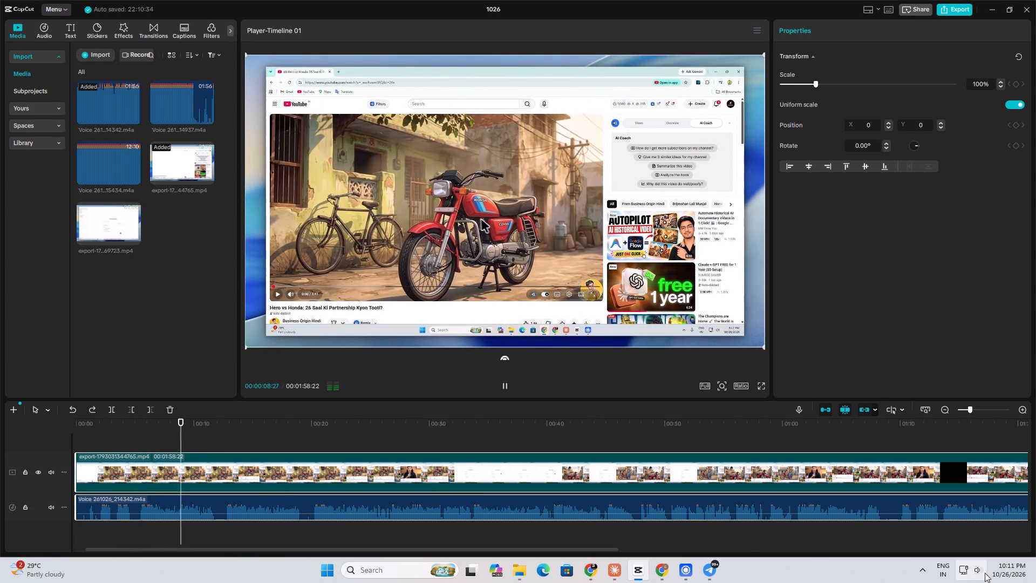
scroll(985, 573, down, 2)
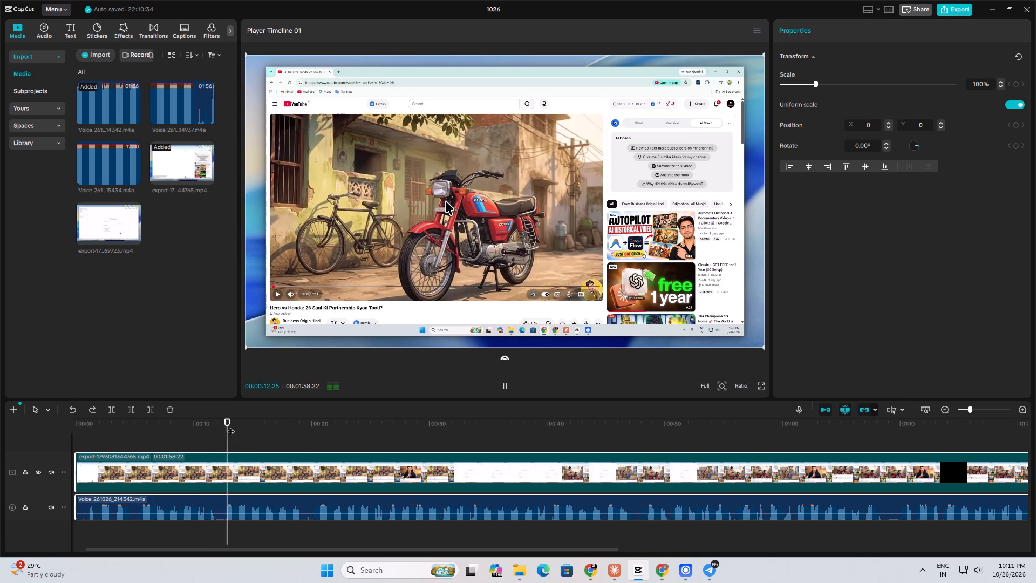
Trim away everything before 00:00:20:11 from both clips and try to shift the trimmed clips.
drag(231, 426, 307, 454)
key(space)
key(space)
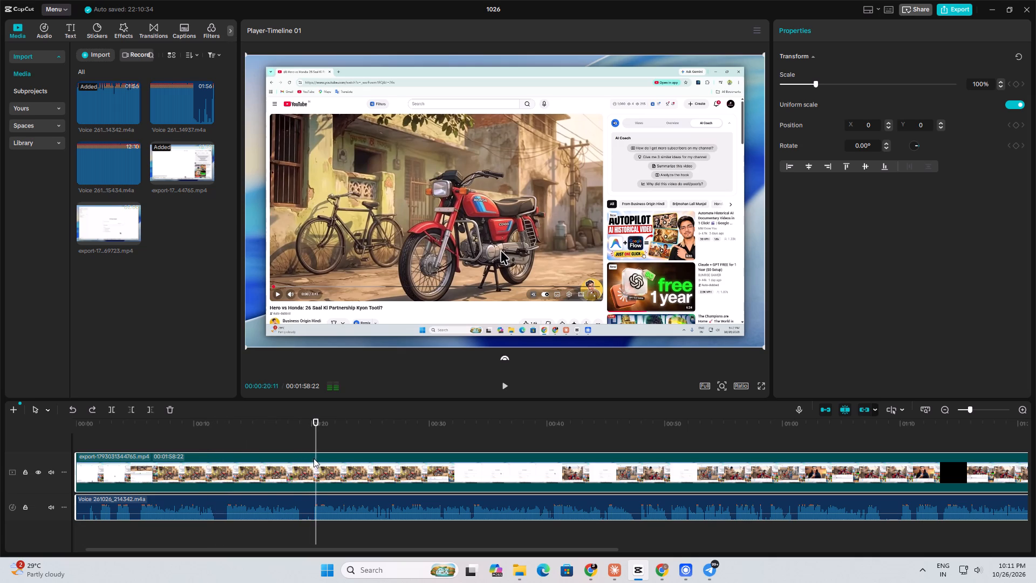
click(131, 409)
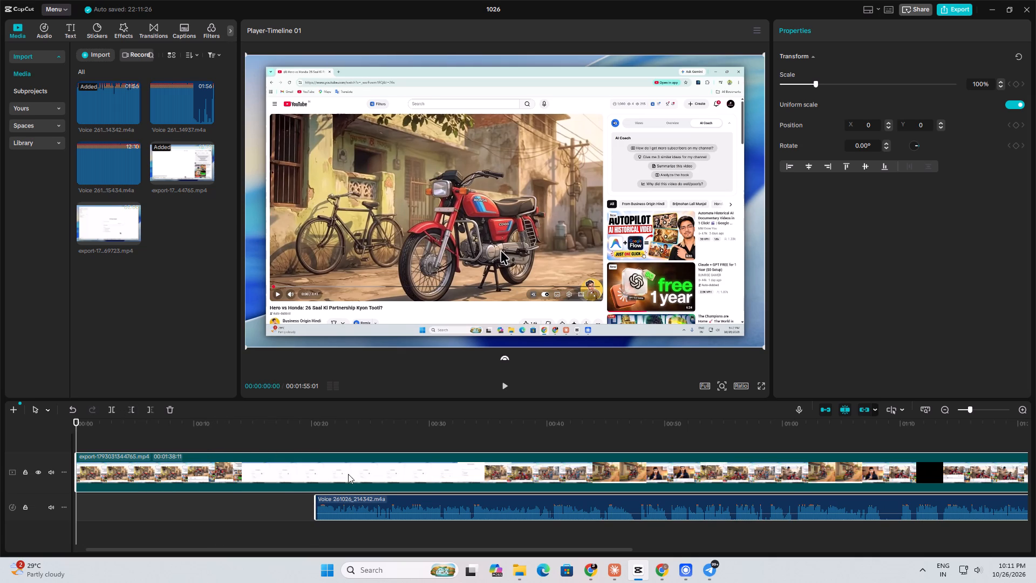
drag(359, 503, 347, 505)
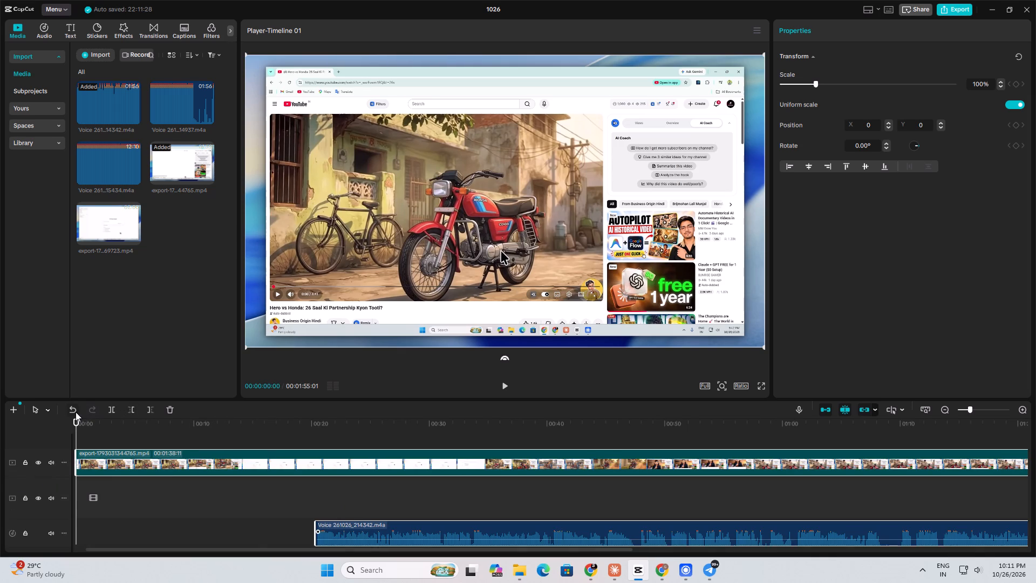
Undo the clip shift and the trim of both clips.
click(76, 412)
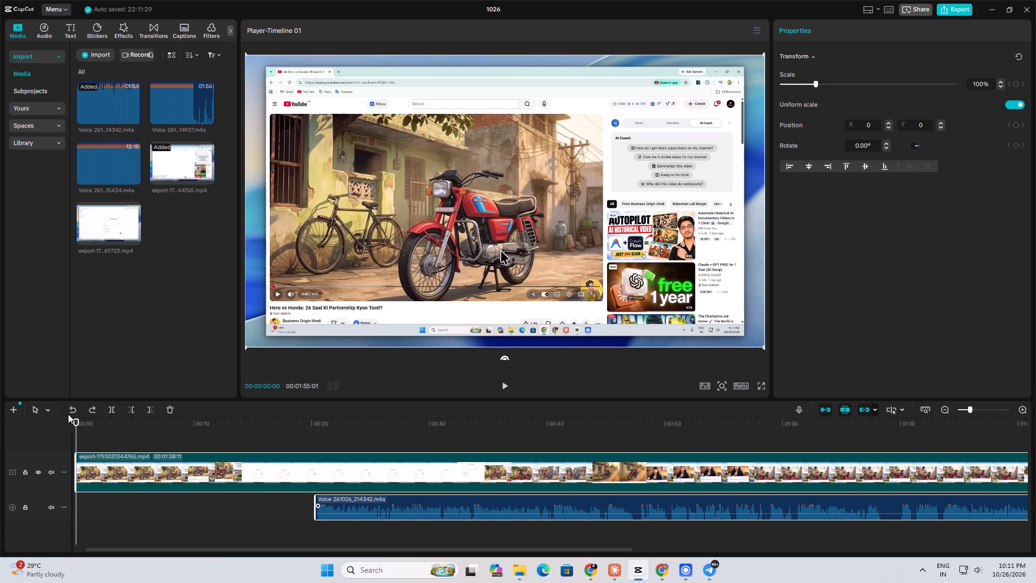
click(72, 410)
Select both the video and voice clips and trim away about their first 20 seconds.
click(301, 531)
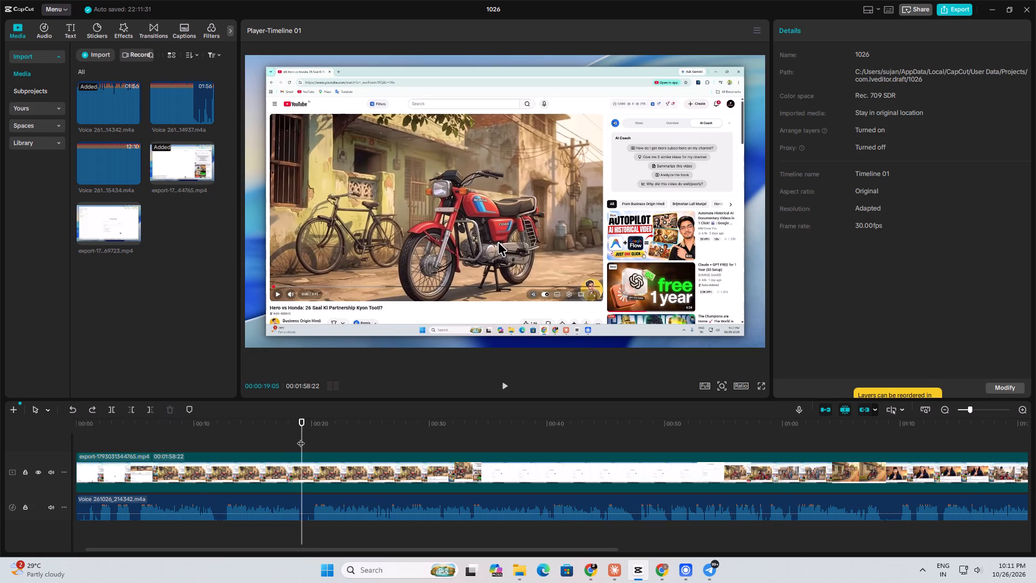
drag(315, 536, 331, 436)
drag(299, 423, 321, 436)
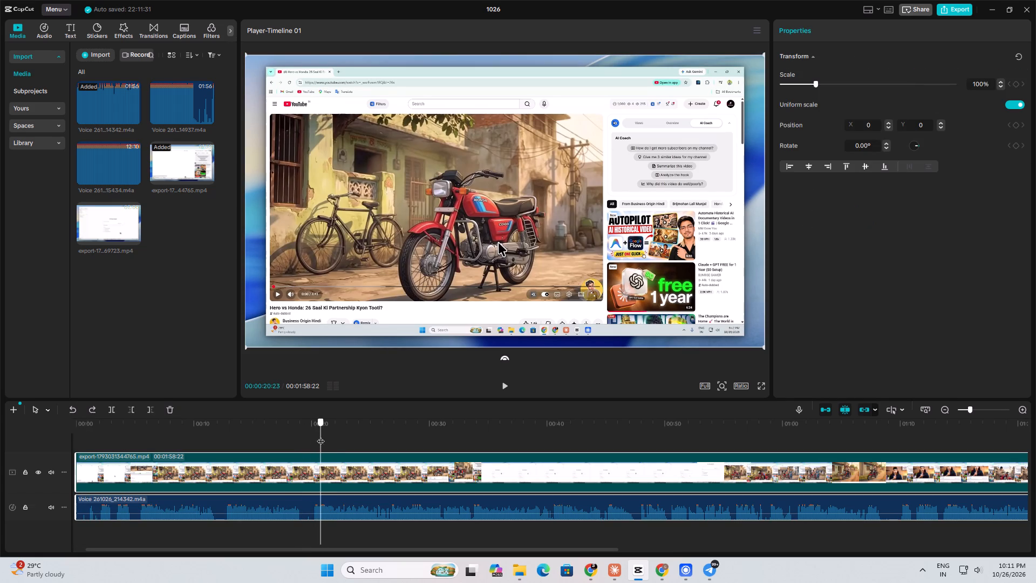
drag(321, 436, 313, 438)
click(134, 413)
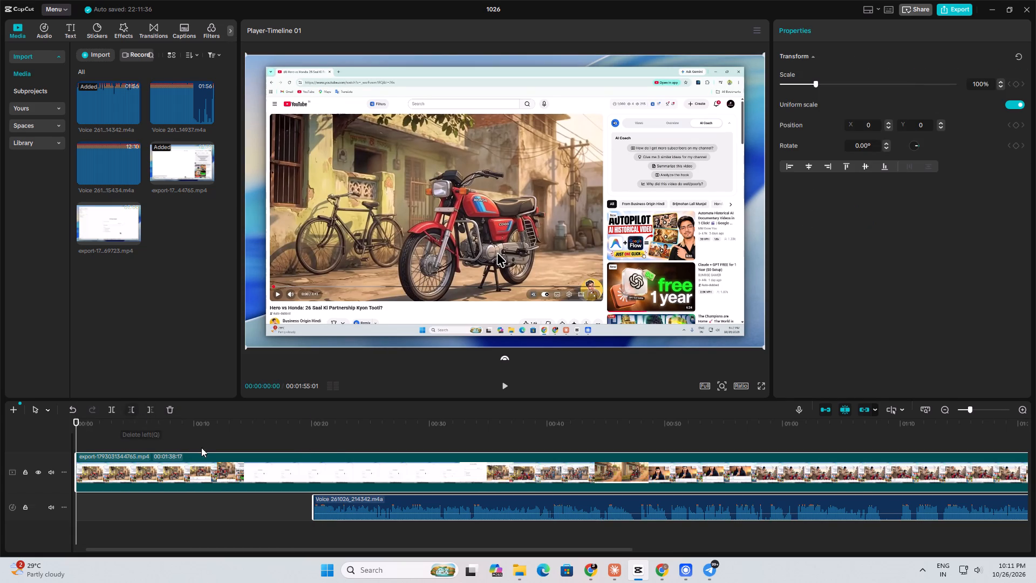
Move the trimmed voice clip to the start of the timeline, aligned with the start of the video.
click(359, 503)
drag(368, 500, 116, 506)
Play the trimmed clips from the start and scrub through the first 10 seconds to examine their alignment.
drag(77, 423, 54, 427)
key(space)
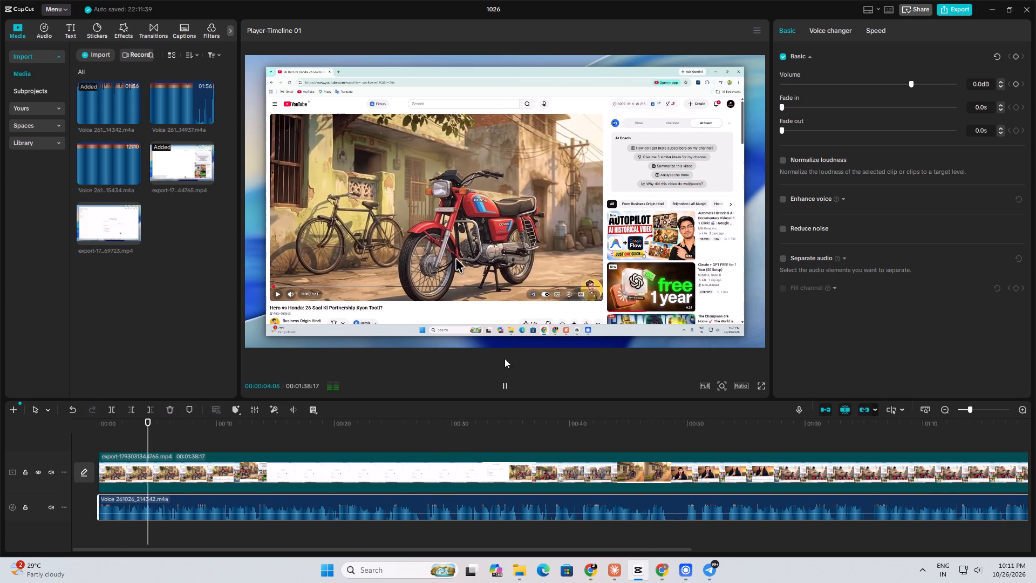
scroll(500, 378, down, 1)
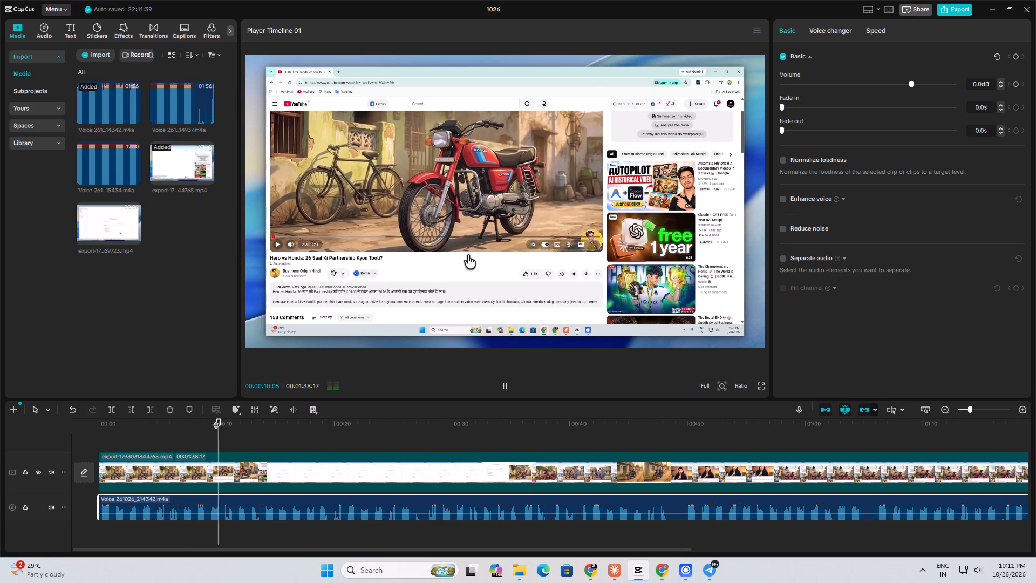
drag(216, 419, 181, 466)
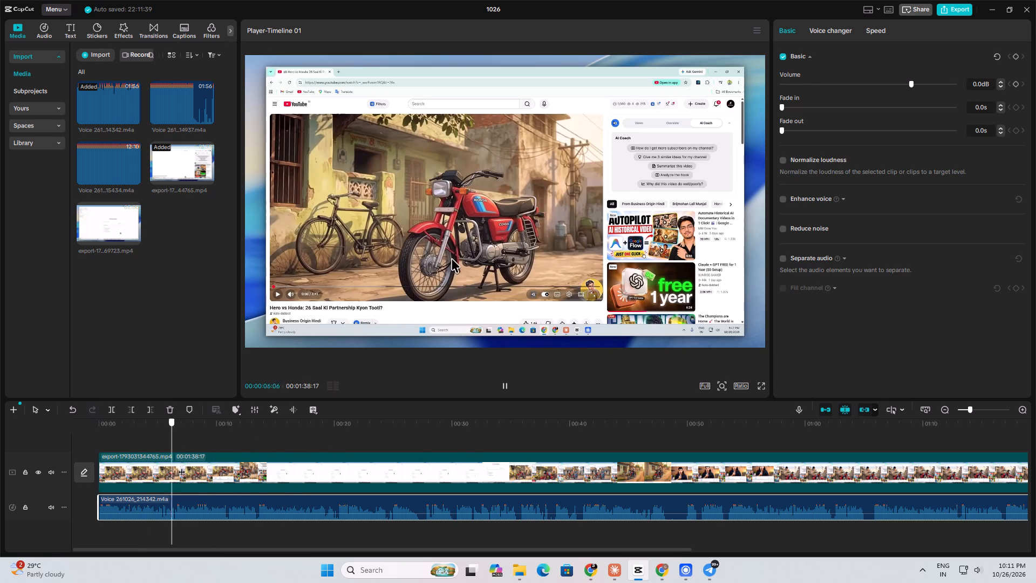
drag(181, 466, 187, 466)
click(189, 477)
drag(178, 428, 121, 445)
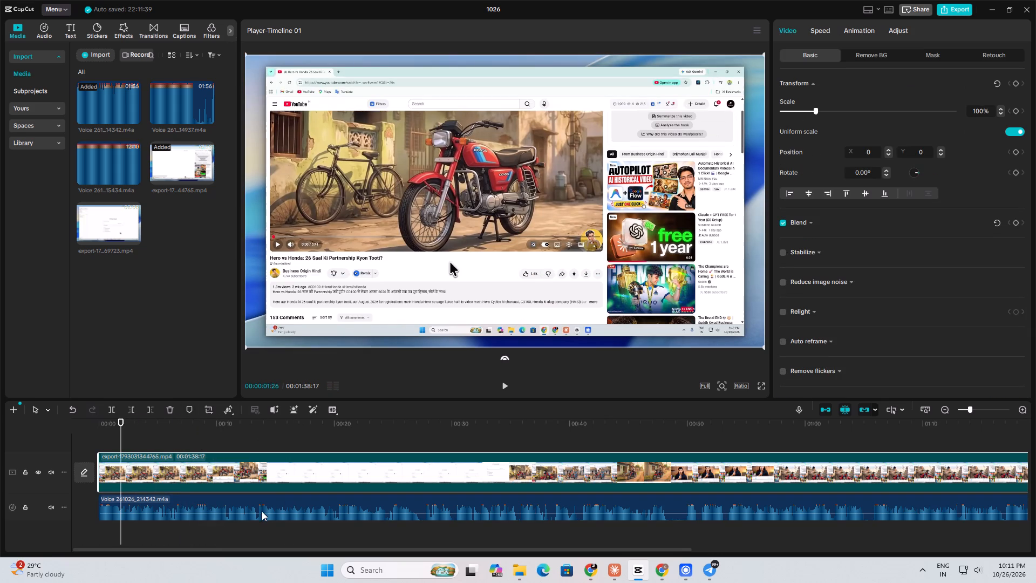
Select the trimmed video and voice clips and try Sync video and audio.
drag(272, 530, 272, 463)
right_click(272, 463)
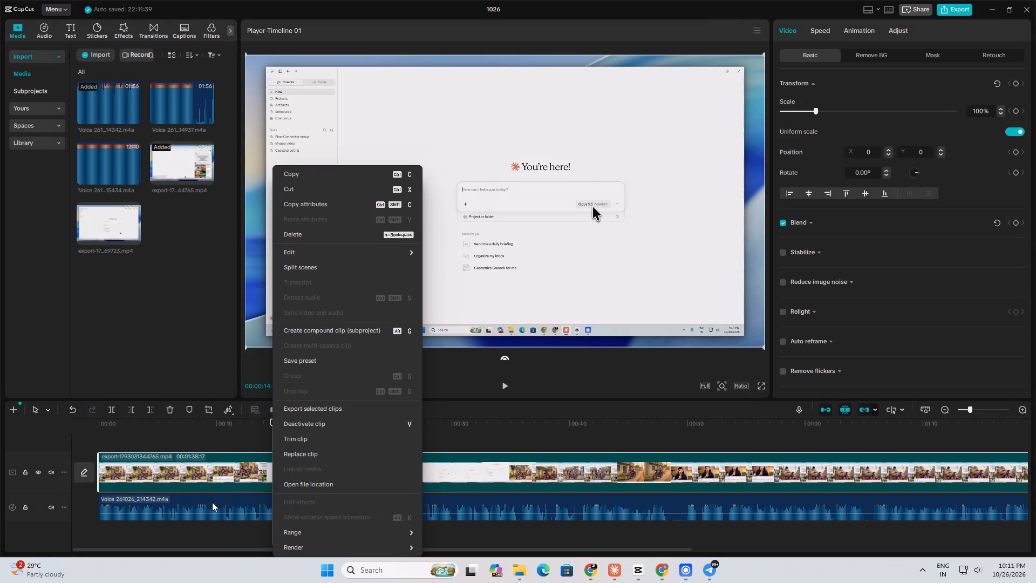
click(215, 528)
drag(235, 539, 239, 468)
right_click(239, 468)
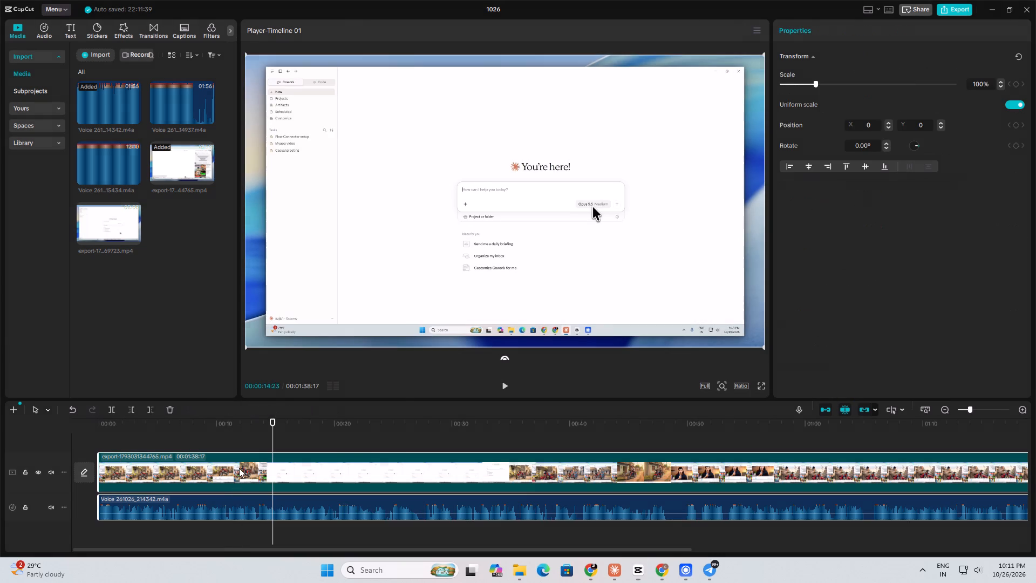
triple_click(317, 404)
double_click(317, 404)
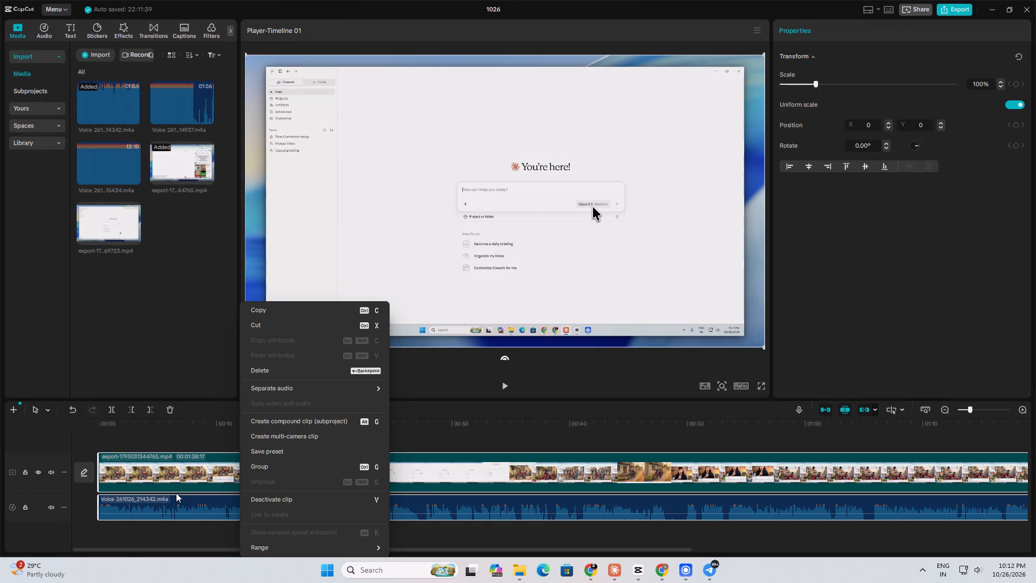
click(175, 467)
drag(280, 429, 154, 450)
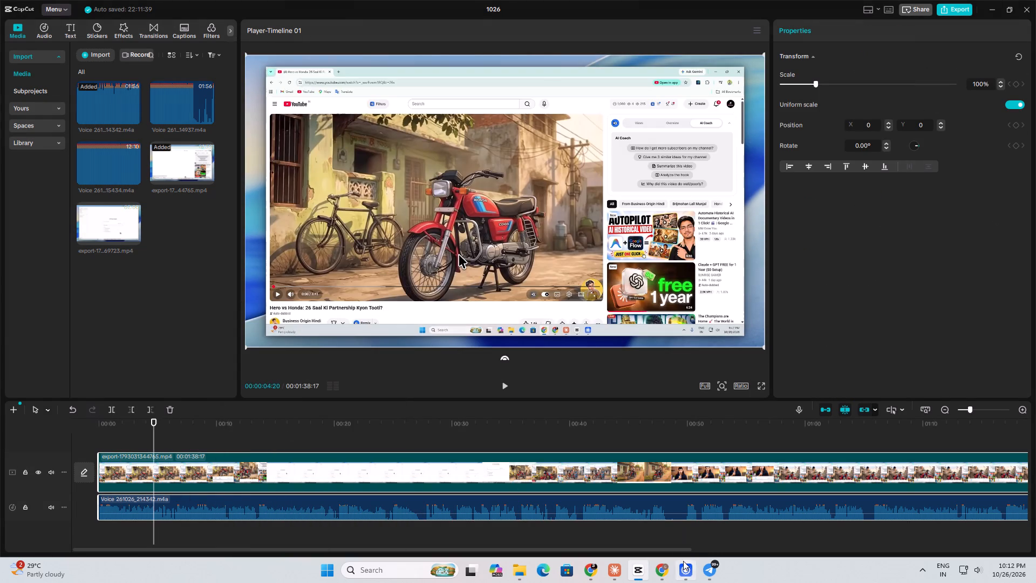
Check the export progress in Recordly and return to CapCut.
click(683, 561)
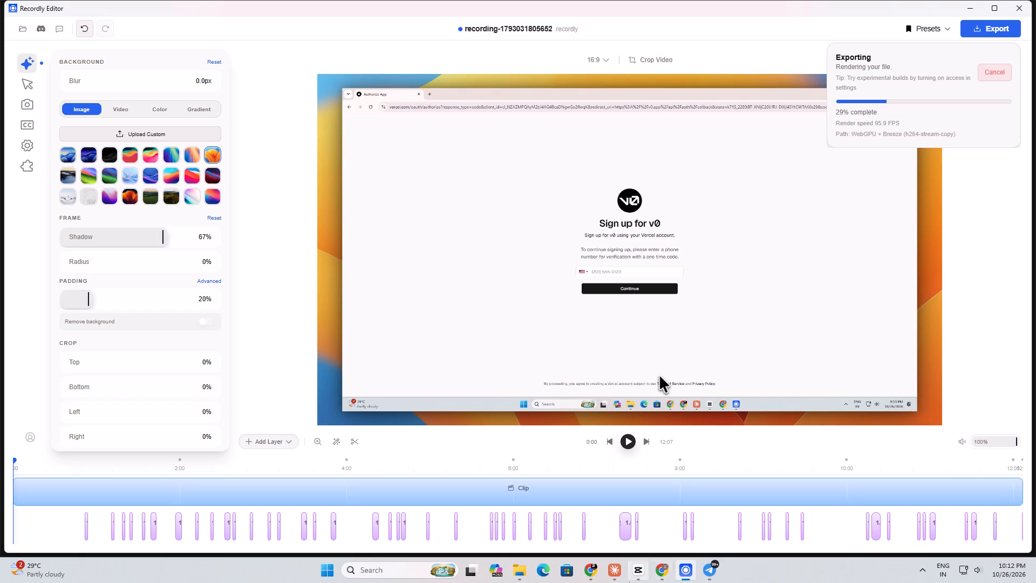
click(641, 568)
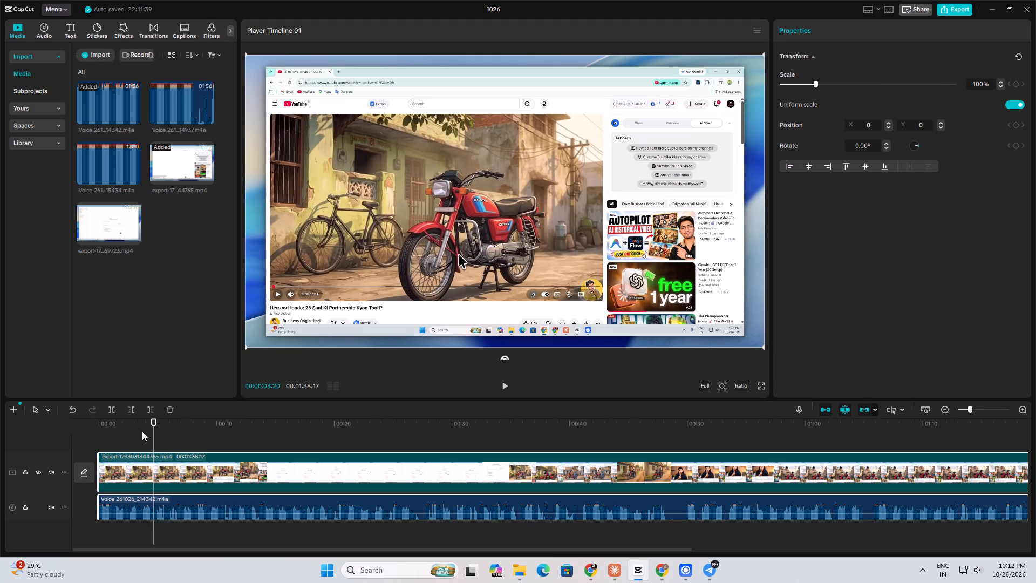
Select only the video clip and trim away its part before 00:00:06:25.
drag(152, 428, 124, 444)
key(space)
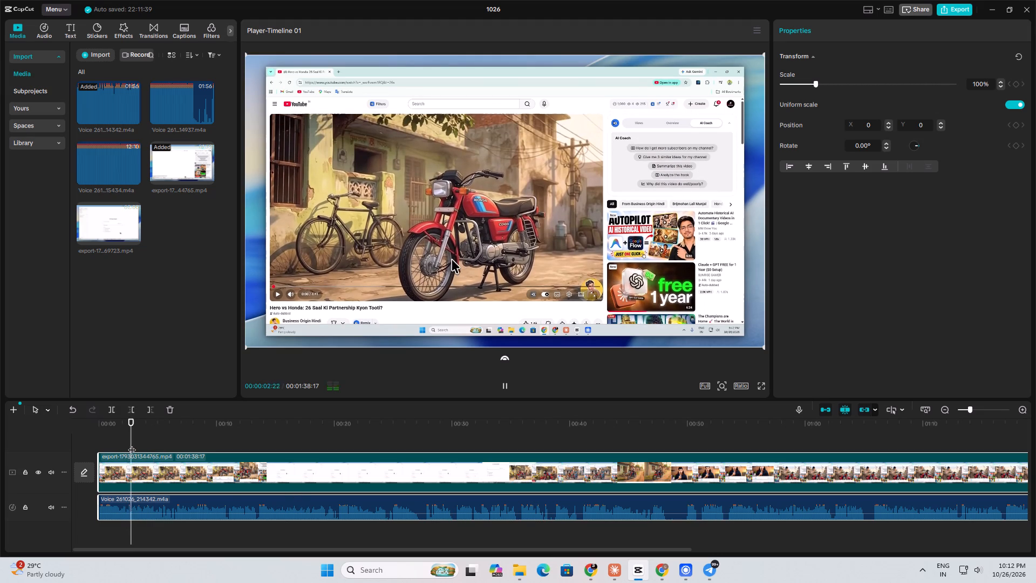
key(space)
click(179, 520)
click(176, 468)
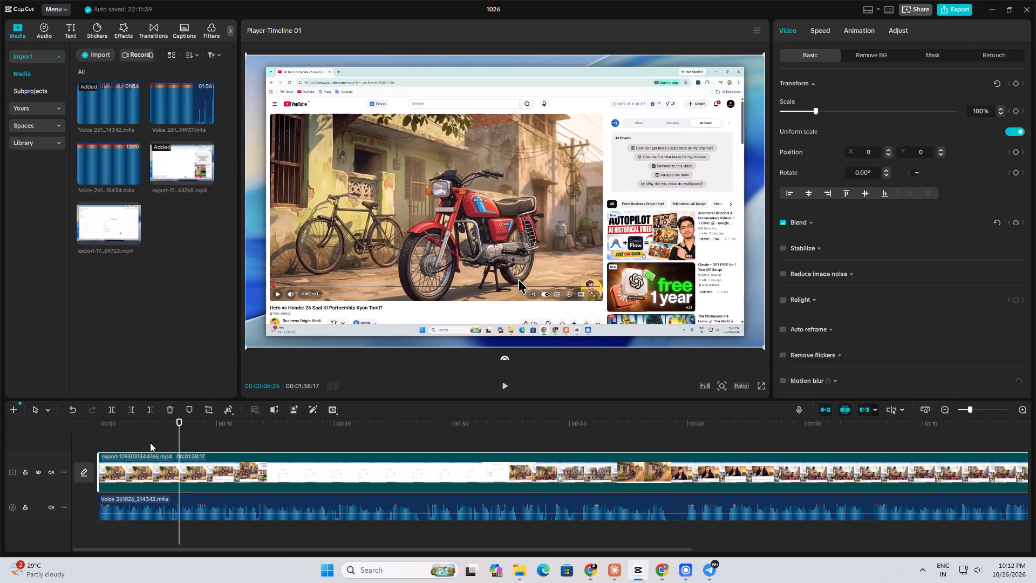
click(134, 408)
Play the timeline from the start to check the shortened video against the voice-over.
key(space)
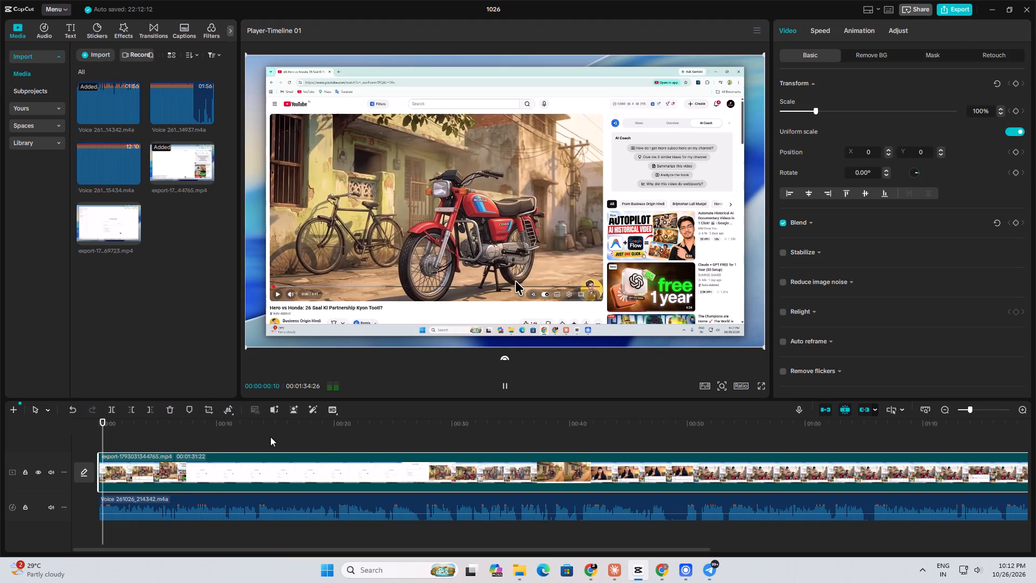
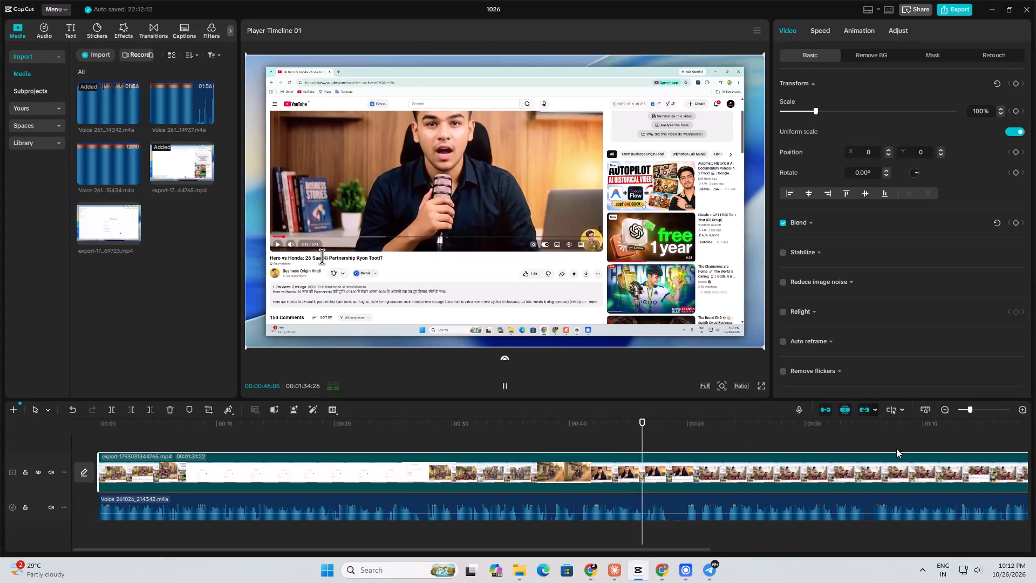
Stop playback and split both the video and the voice-over clips at 00:00:40:28.
click(971, 409)
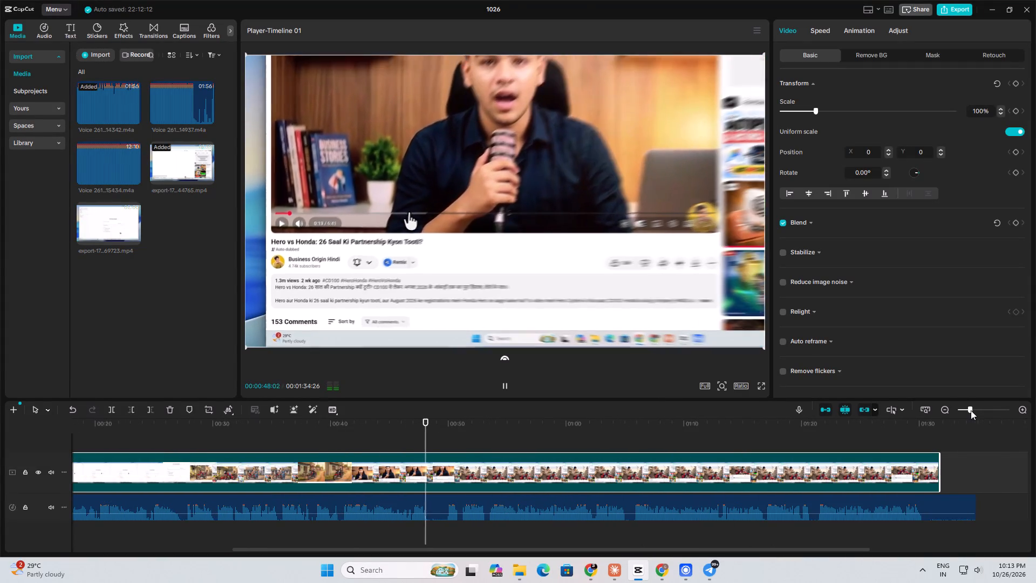
key(space)
drag(428, 431, 353, 473)
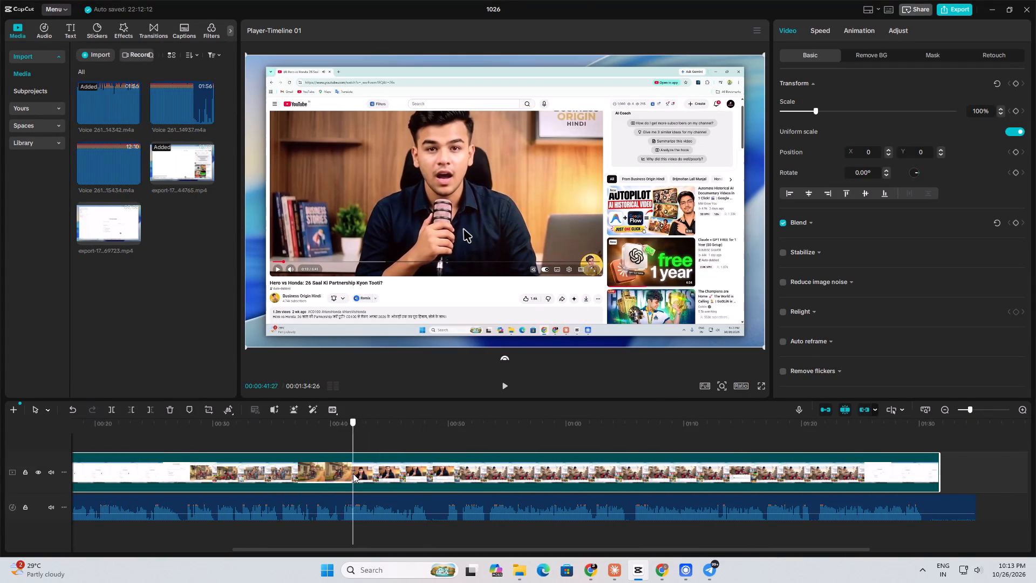
drag(353, 473, 342, 478)
drag(335, 539, 339, 477)
click(111, 411)
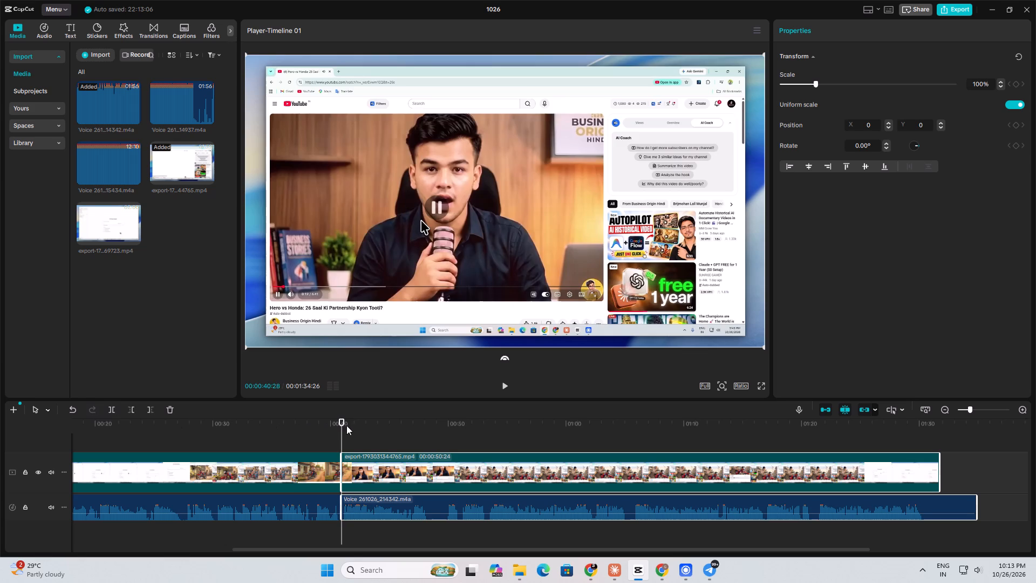
Find where the next useful part begins and trim about 13 seconds off the start of both clips after the 00:00:40:28 split.
drag(346, 424, 444, 456)
key(space)
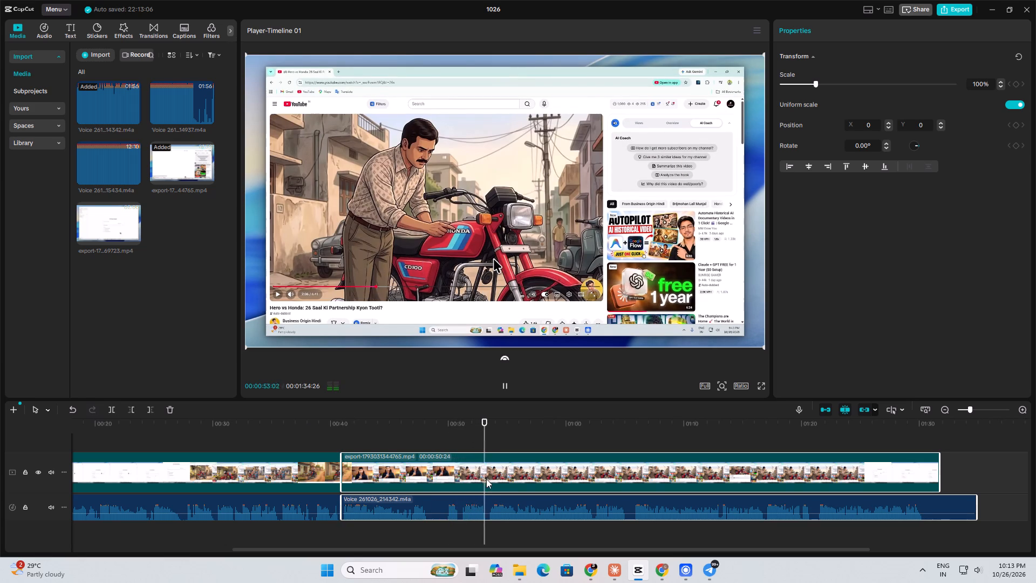
key(space)
key(space)
key(space)
click(131, 412)
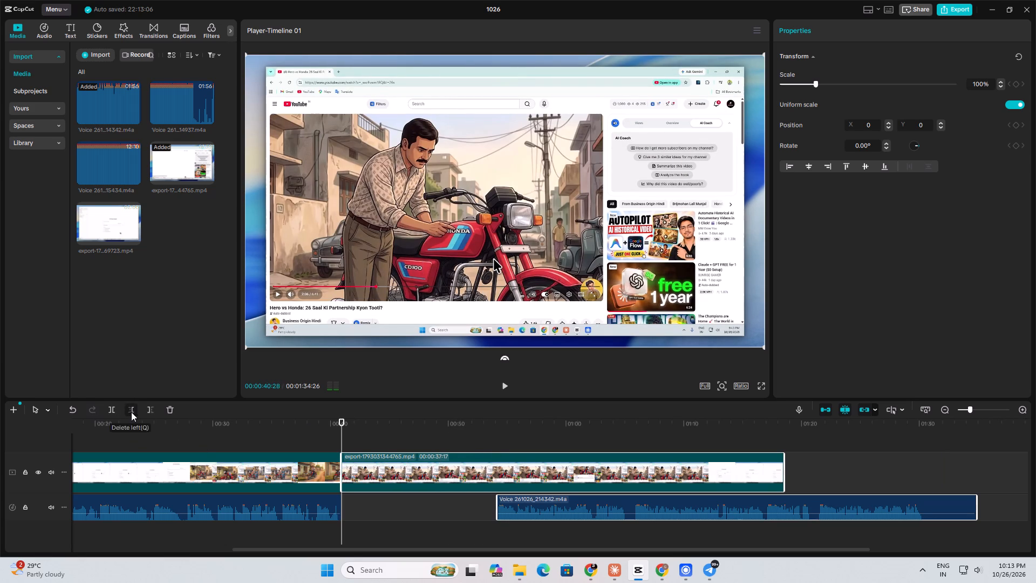
Move only the trimmed voice clip back against the previous voice segment at 00:00:40:28 to close the gap.
drag(550, 506, 563, 505)
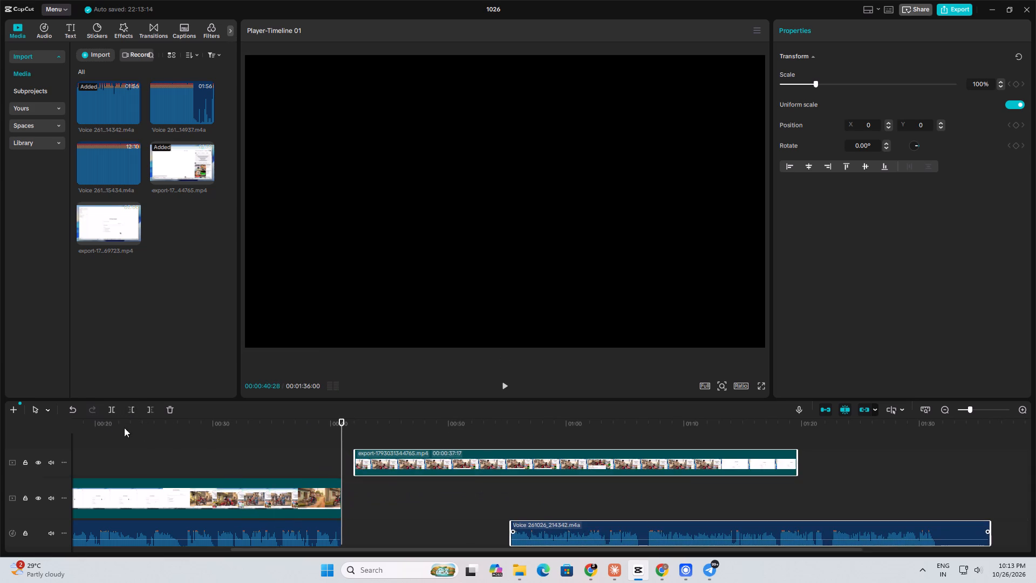
click(74, 409)
click(584, 510)
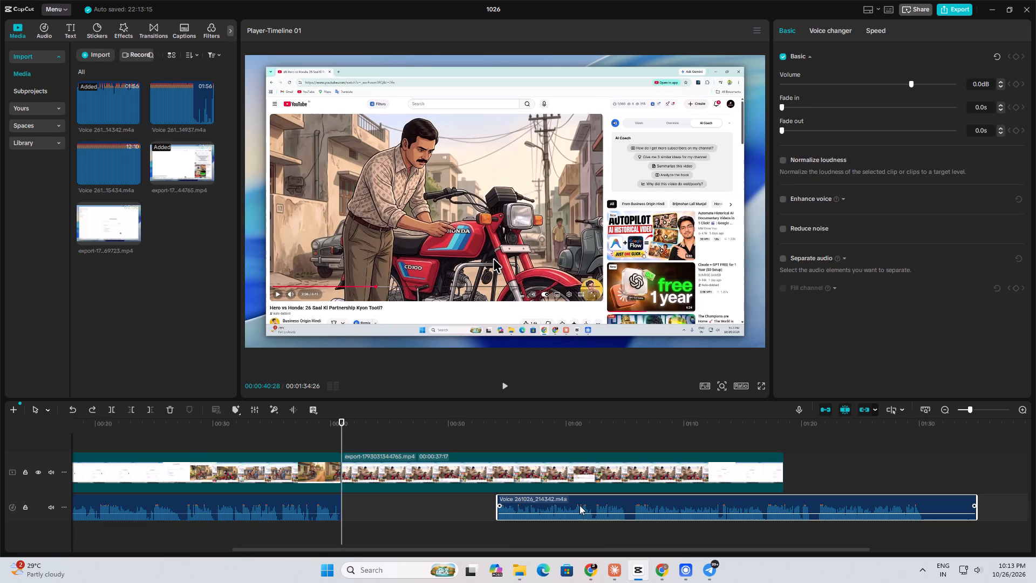
click(580, 505)
drag(575, 505, 420, 512)
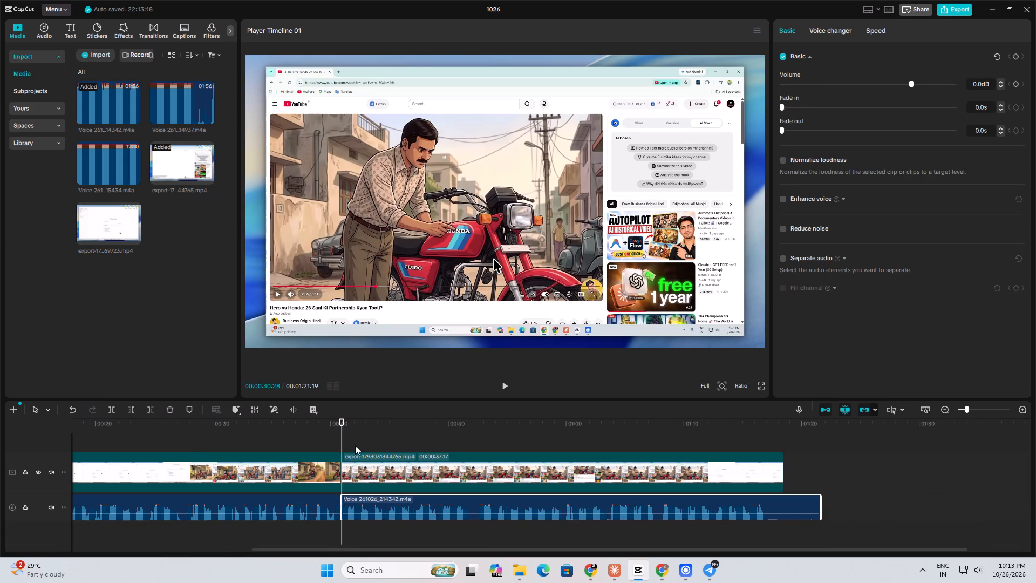
Play across the cut at 00:00:40:28 to check the transition between the joined segments.
key(space)
drag(356, 419, 326, 450)
key(space)
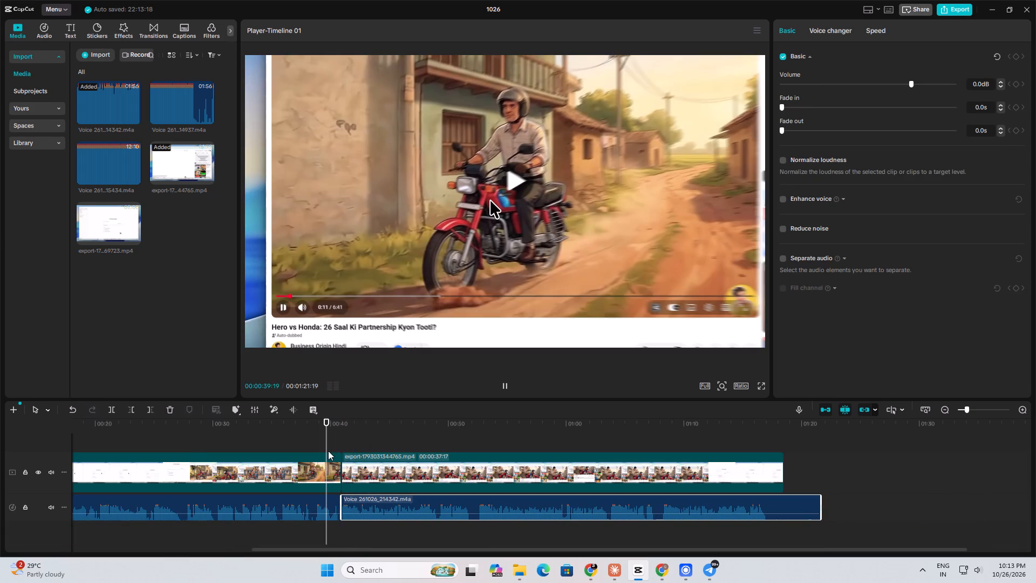
key(space)
key(space)
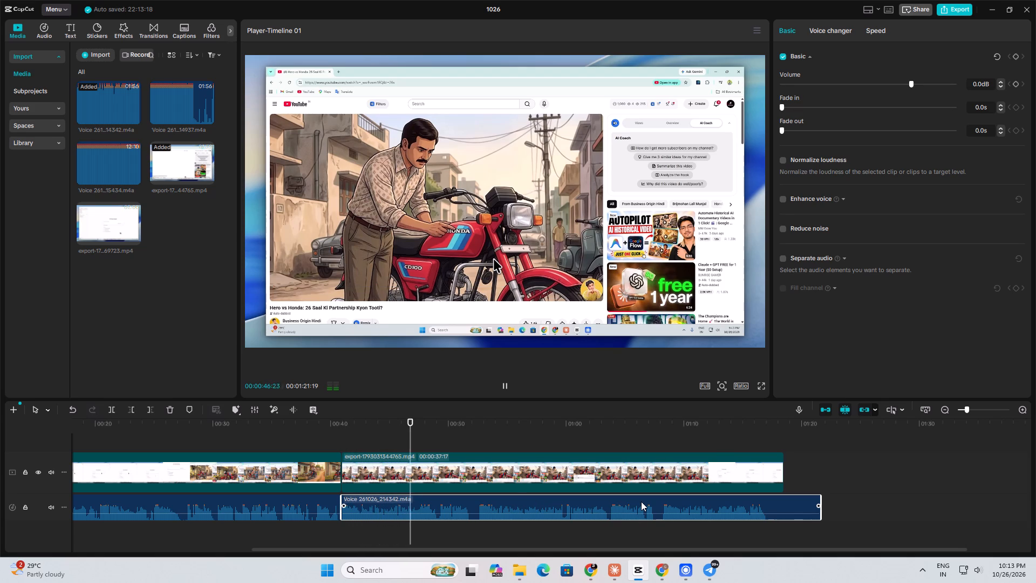
Switch to Recordly to check the export progress and return to CapCut.
click(681, 572)
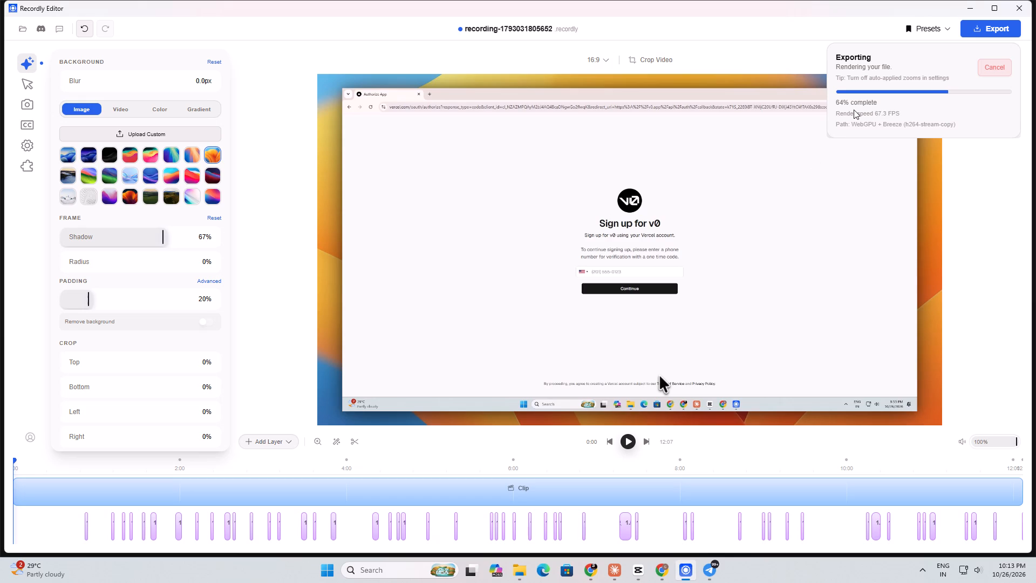
click(642, 573)
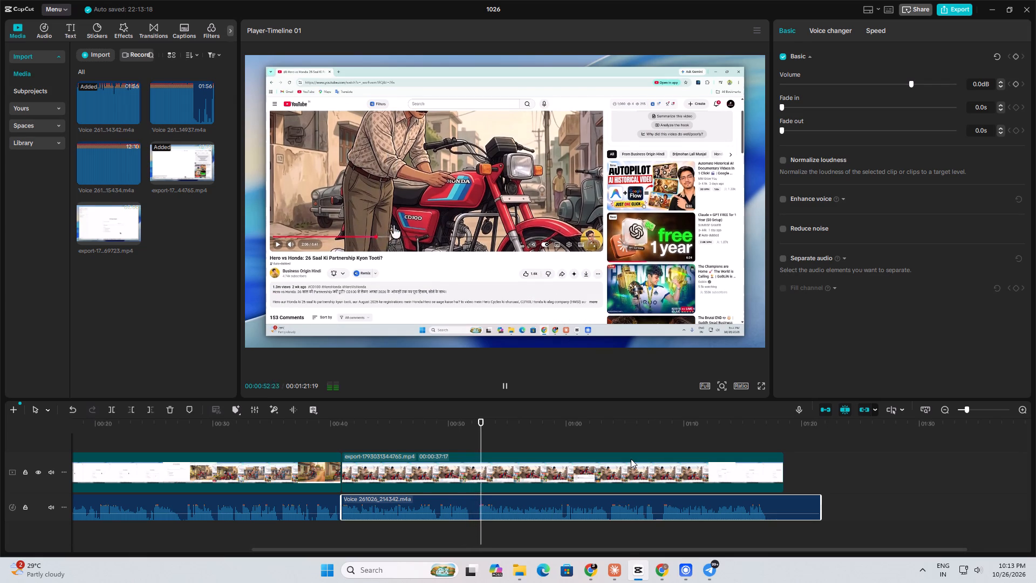
Split the voice clip and the video clip at 00:00:50:28.
drag(485, 418, 454, 447)
key(space)
key(space)
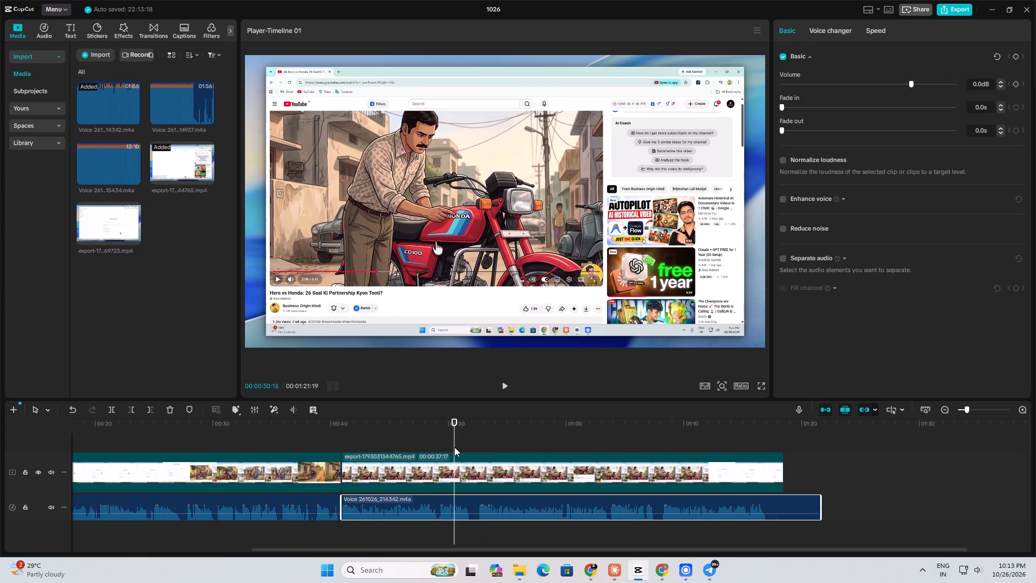
key(space)
click(115, 412)
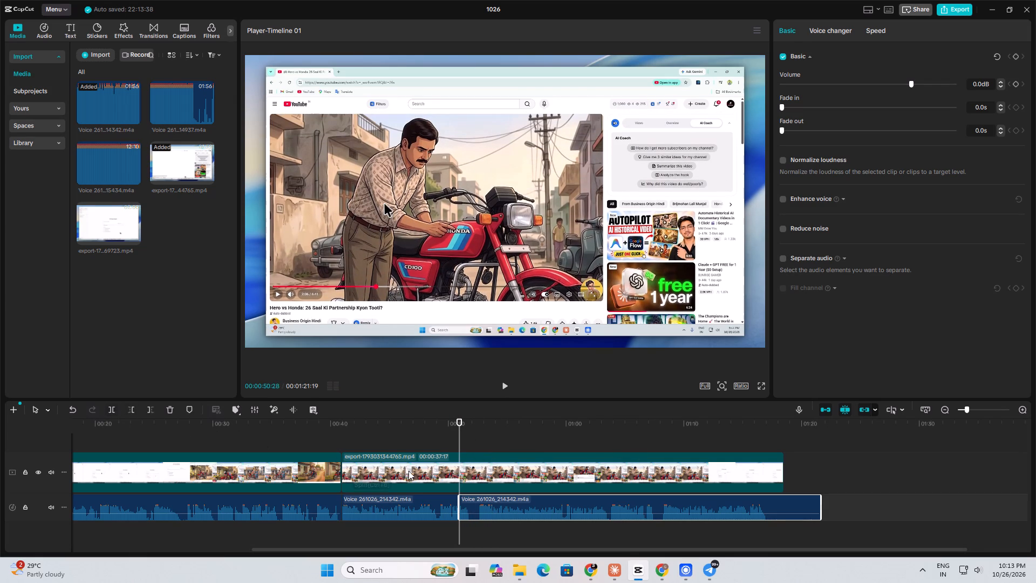
click(412, 472)
click(115, 407)
Select the video and voice segments after the 00:00:50:28 split and trim away their parts before 00:00:52:25.
key(space)
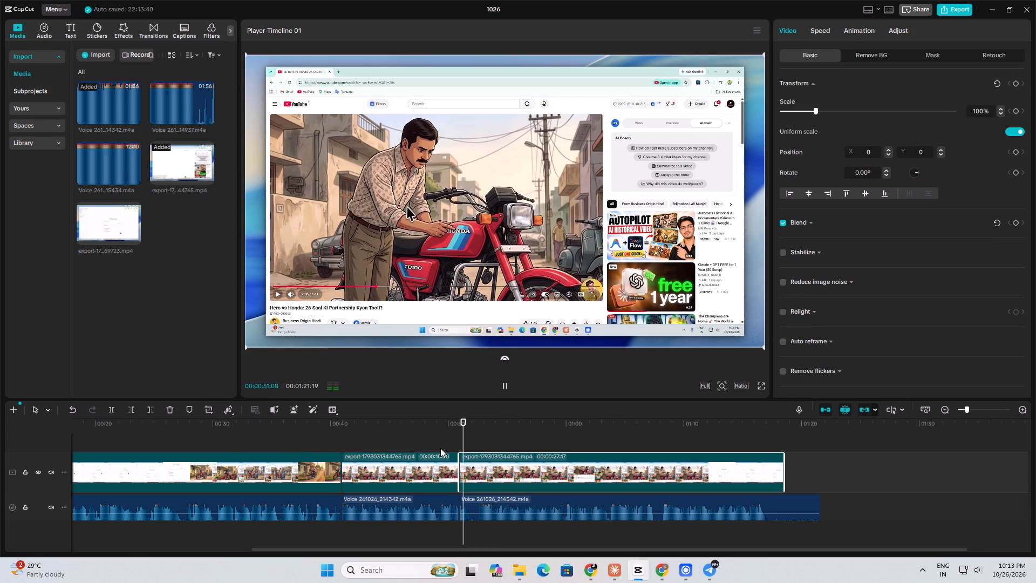
key(space)
drag(518, 432, 517, 432)
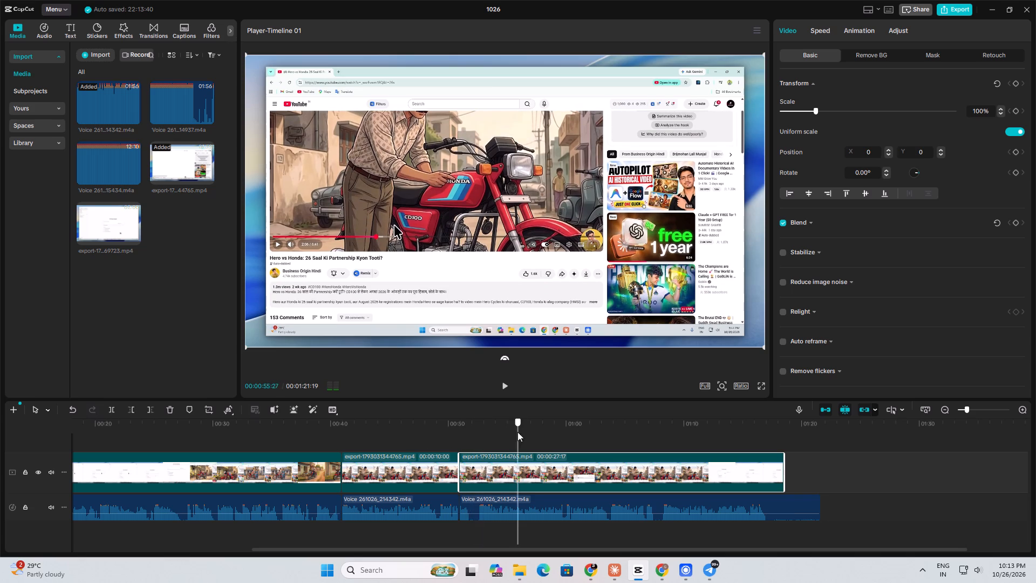
drag(517, 432, 512, 514)
drag(489, 530, 481, 448)
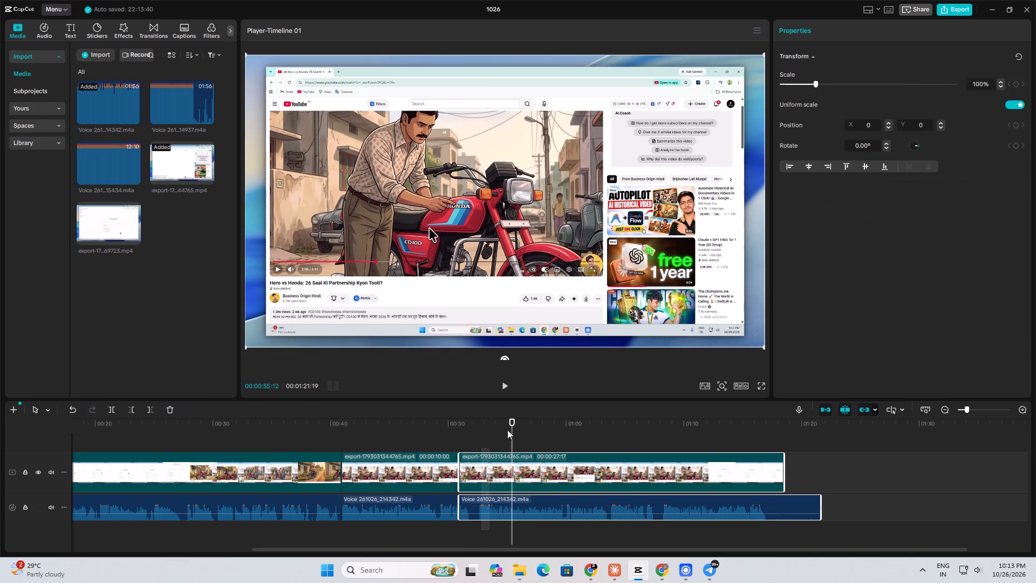
drag(508, 425, 482, 441)
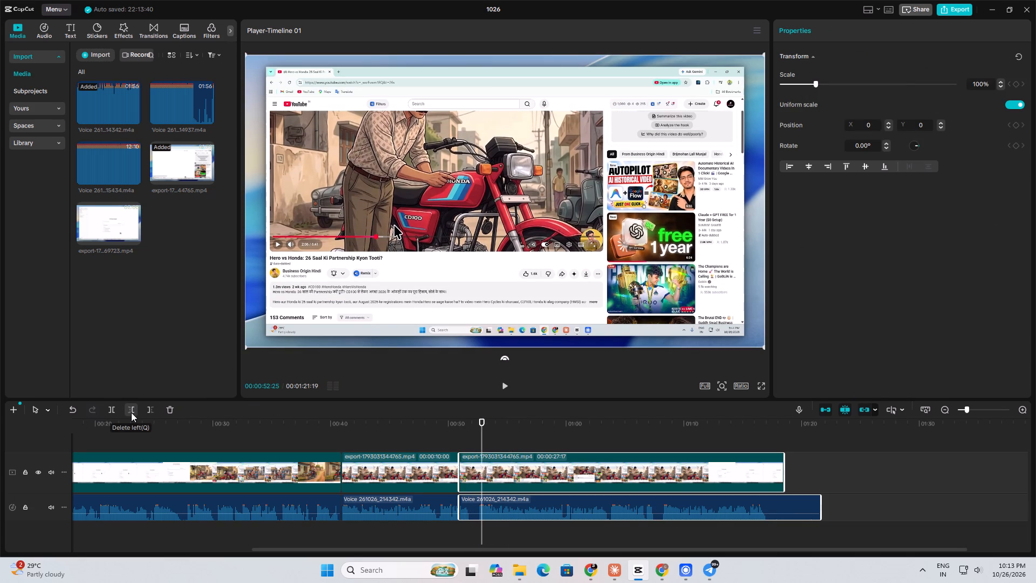
click(131, 406)
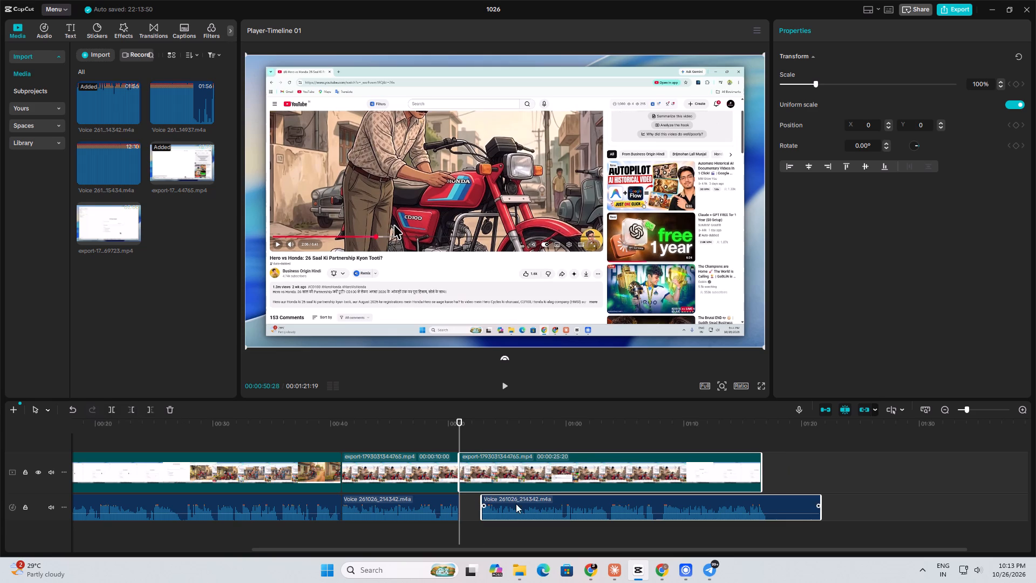
Move only the last voice segment back against the previous one at 00:00:50:28 to close the gap.
click(515, 501)
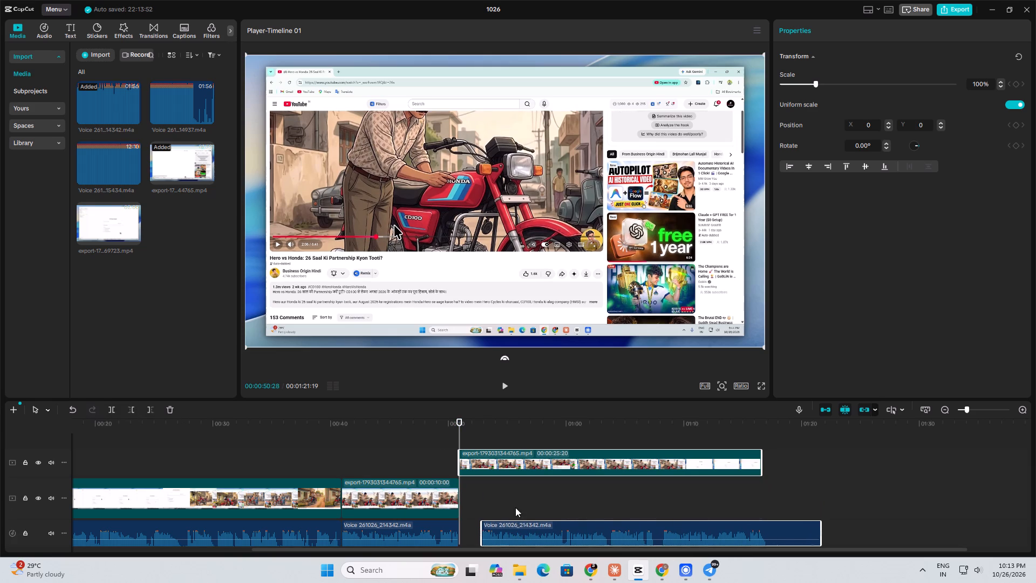
click(72, 413)
scroll(304, 420, down, 2)
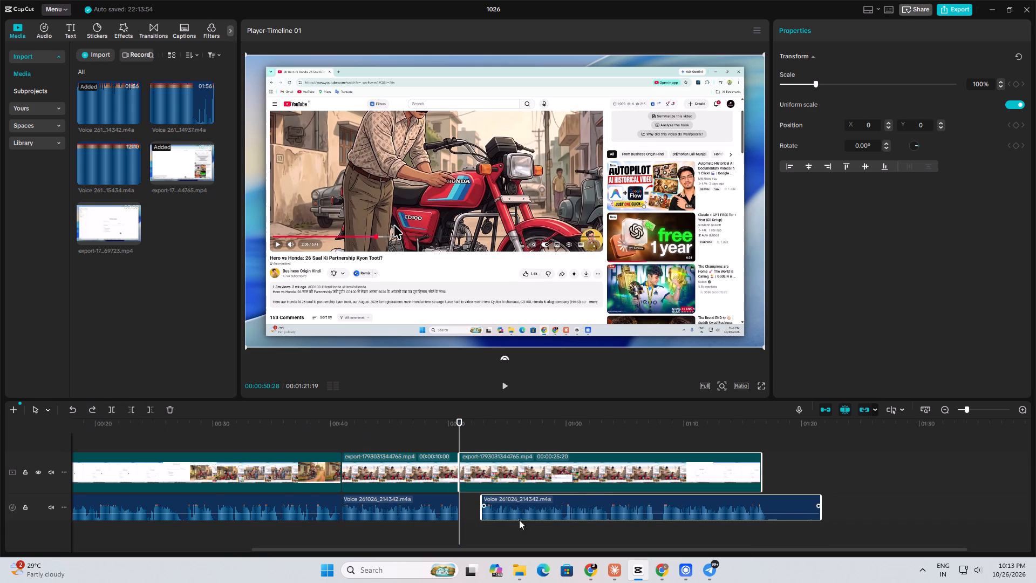
click(510, 537)
click(517, 505)
drag(526, 503, 502, 504)
Play the timeline from just before the 00:00:50:28 cut to check the picture against the voice-over.
drag(504, 426, 449, 451)
key(space)
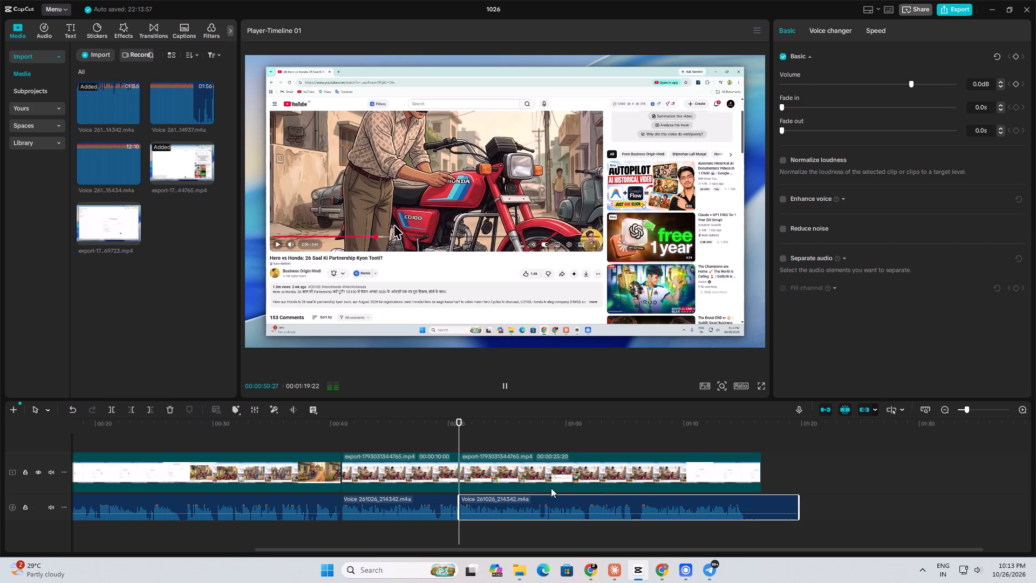
scroll(979, 566, down, 4)
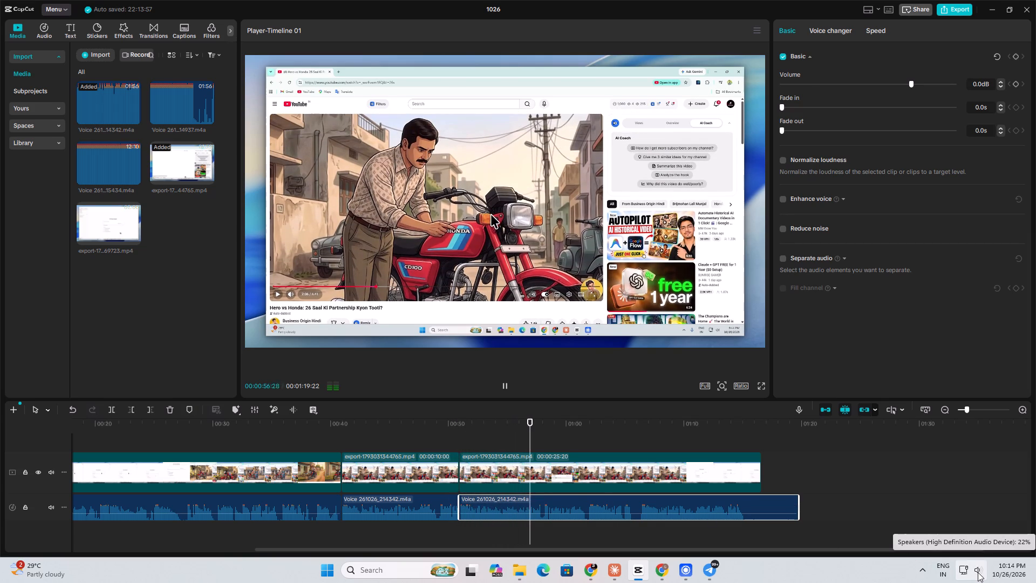
scroll(978, 572, up, 1)
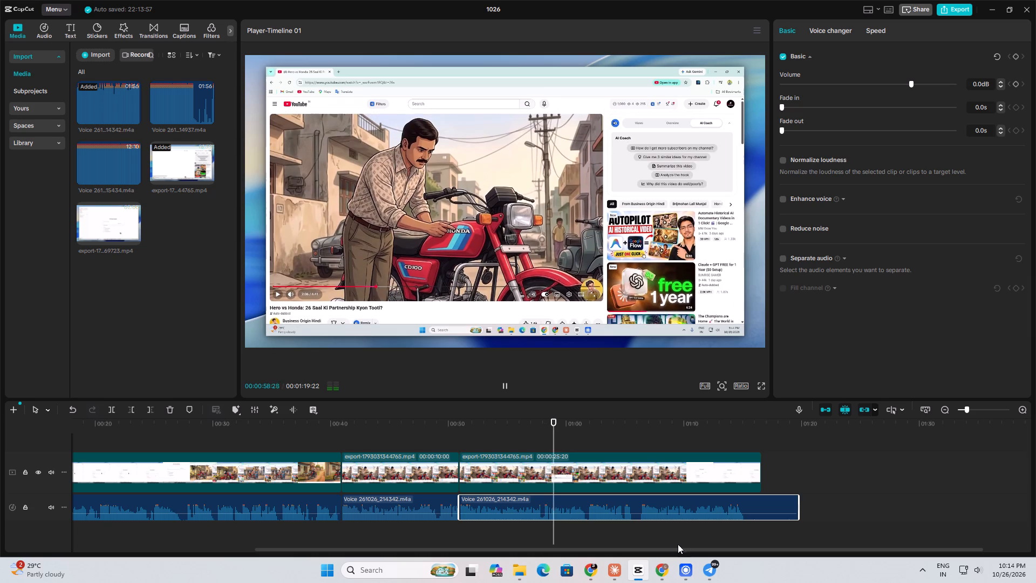
scroll(982, 566, up, 2)
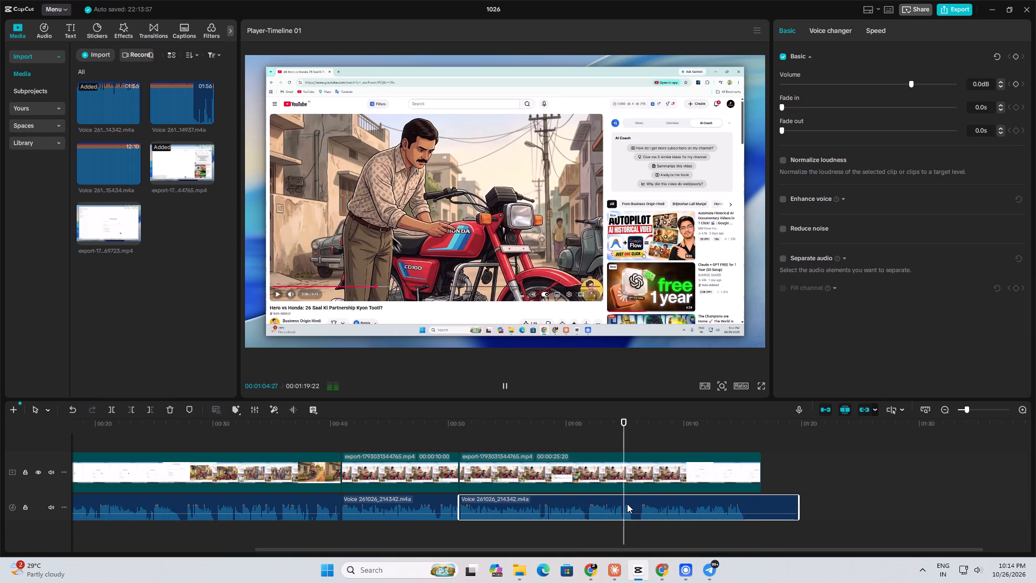
Replay the closing passage to find its end, and trim away everything after 00:01:04:21 from the last video and voice segments.
key(space)
drag(631, 428, 593, 445)
key(space)
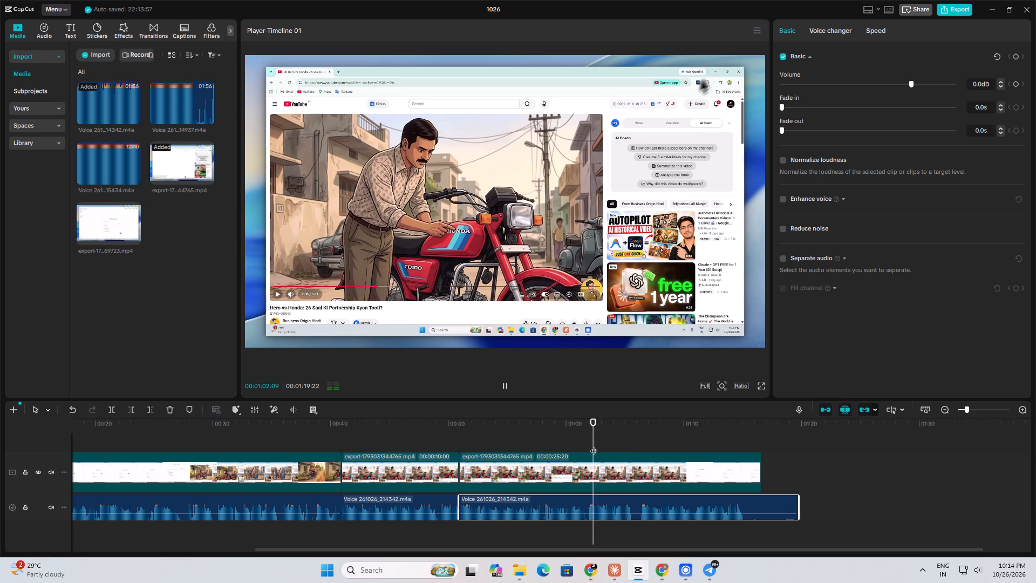
key(space)
key(space)
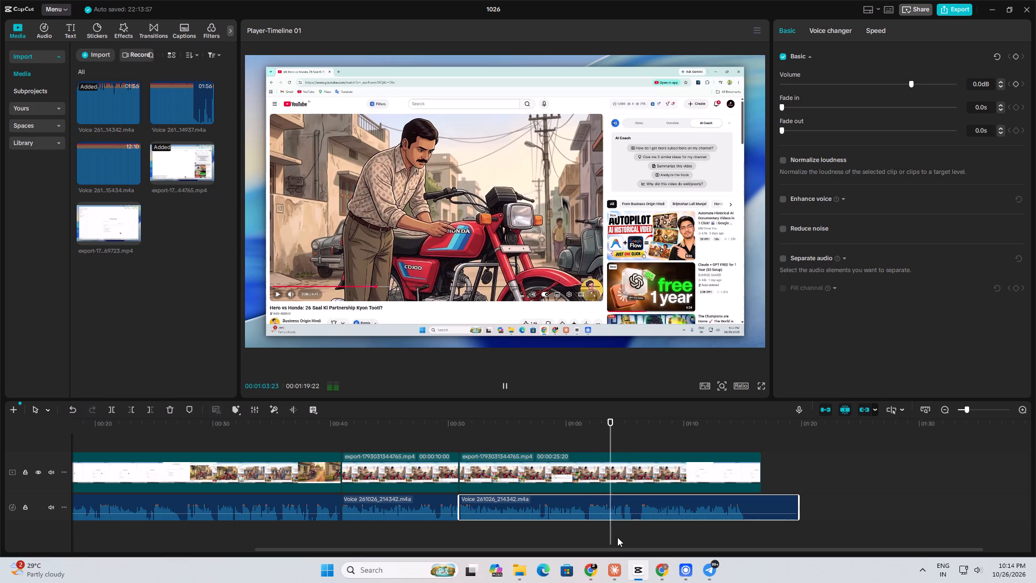
key(space)
drag(637, 537, 637, 461)
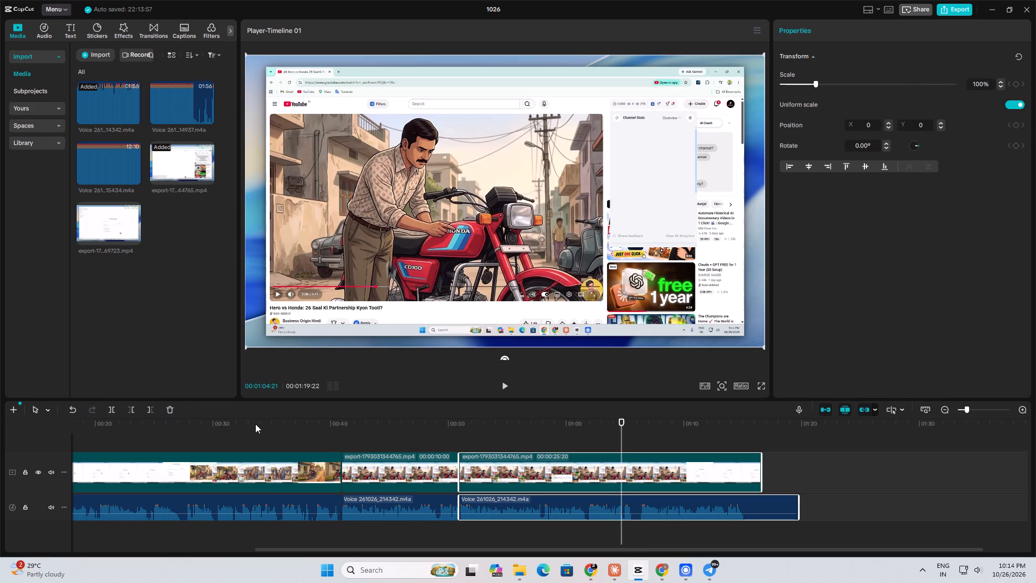
click(155, 412)
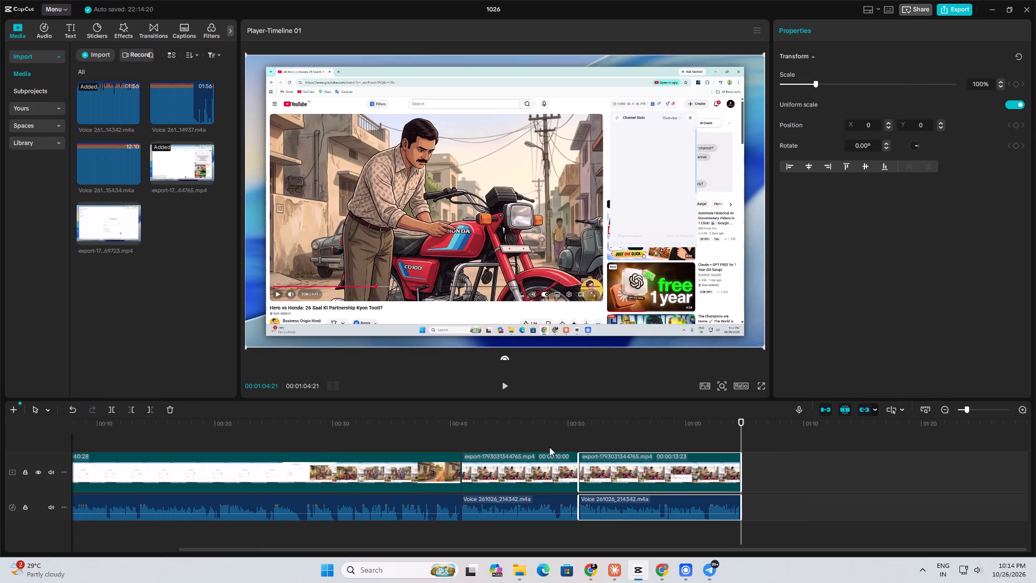
Play the final second of the timeline from 00:01:03:25 to check the new ending.
drag(738, 423, 731, 430)
key(space)
key(space)
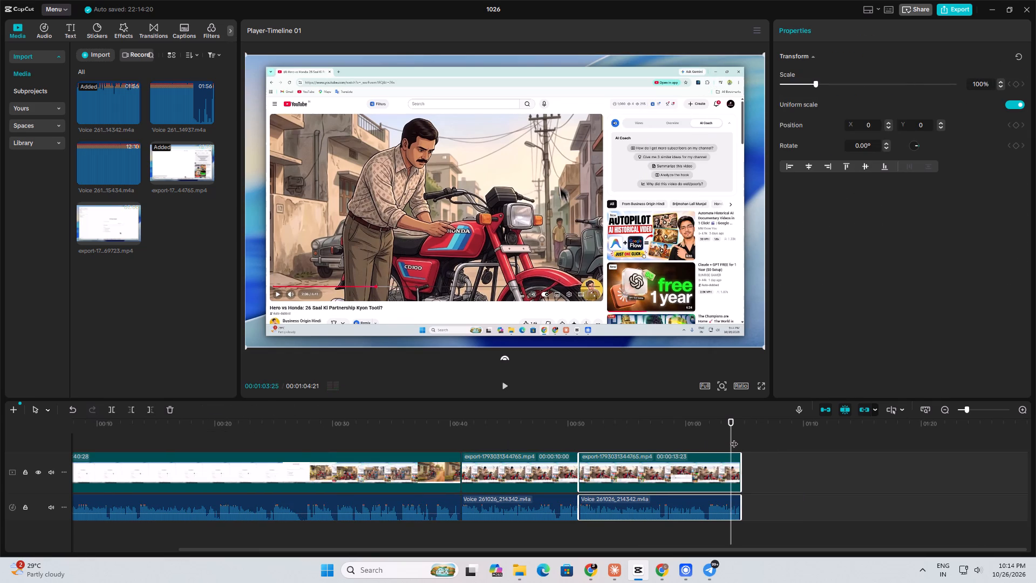
key(space)
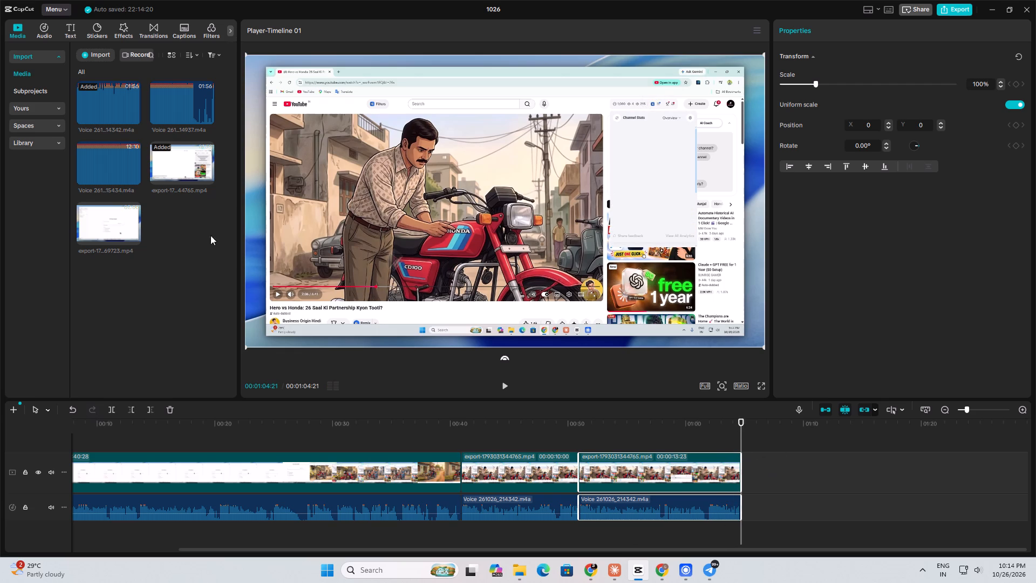
Append export-1793031669723.mp4 after the first video at 00:01:04:21 and place Voice 261026_214937.m4a beneath it on the audio track.
drag(110, 225, 710, 418)
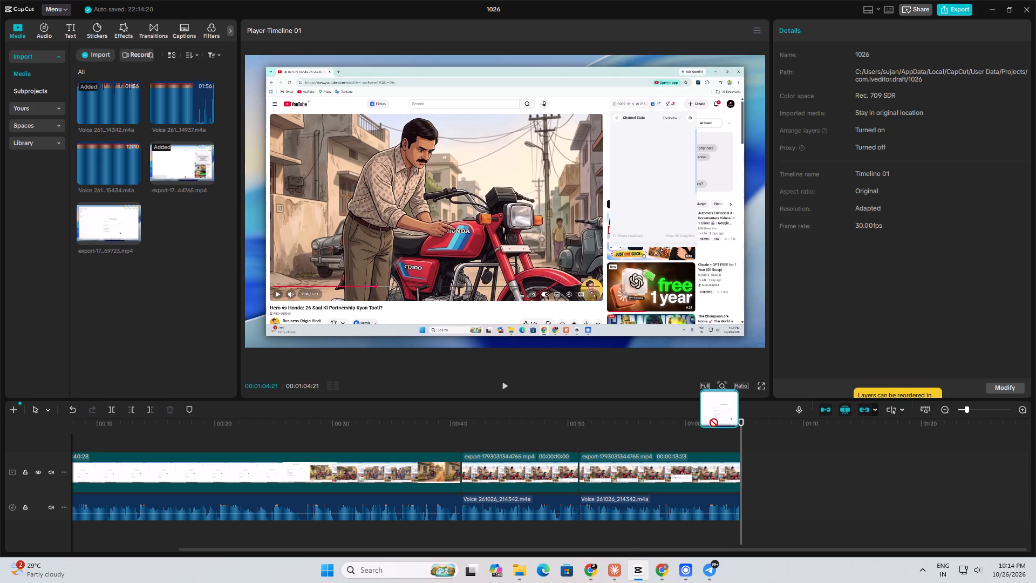
drag(710, 418, 753, 467)
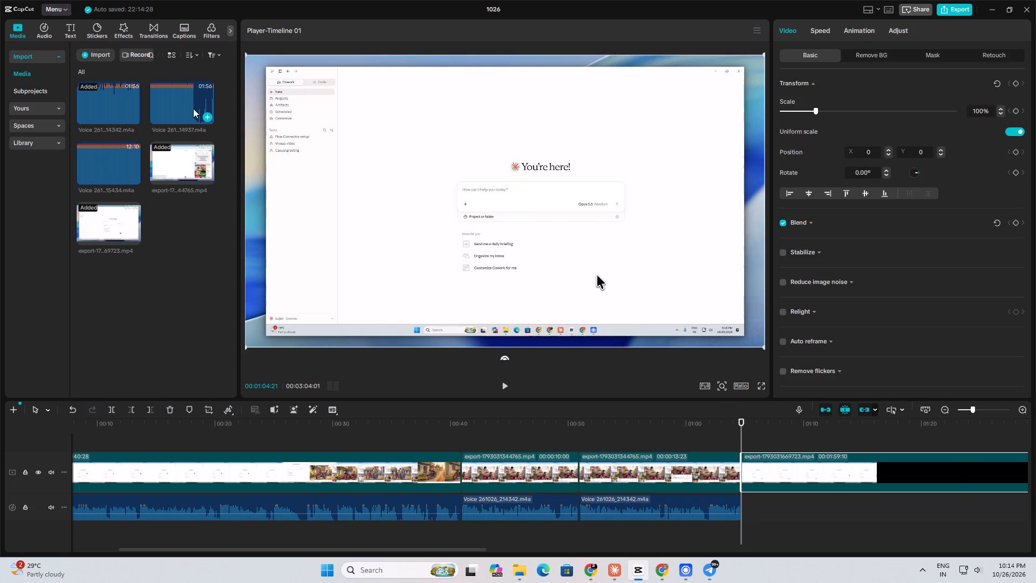
drag(189, 106, 745, 516)
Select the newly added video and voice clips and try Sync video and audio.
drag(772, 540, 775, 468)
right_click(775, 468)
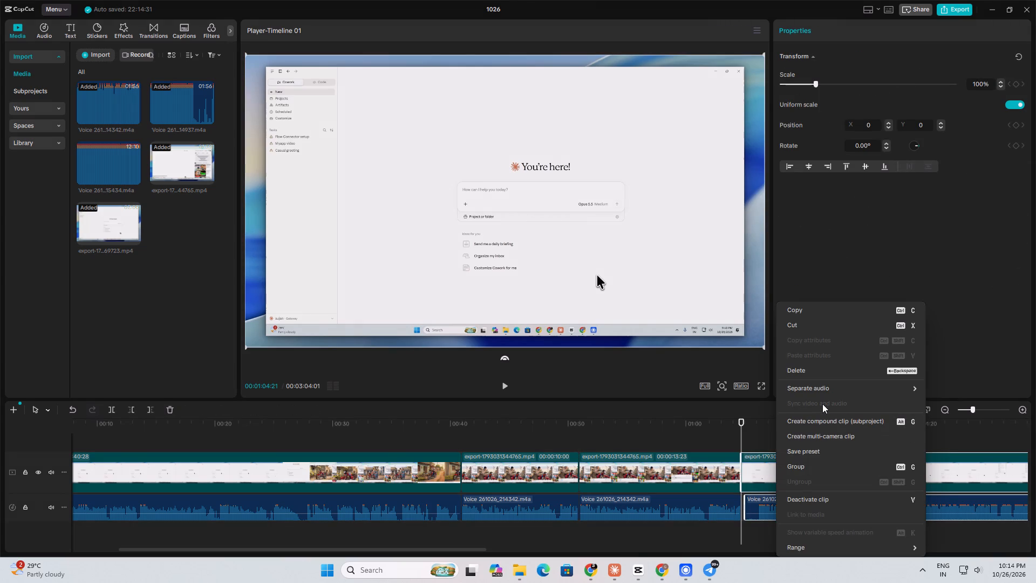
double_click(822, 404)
Play the opening of the second video and voice pair, and trim away everything before 00:01:11:05 from both clips.
drag(738, 421, 759, 432)
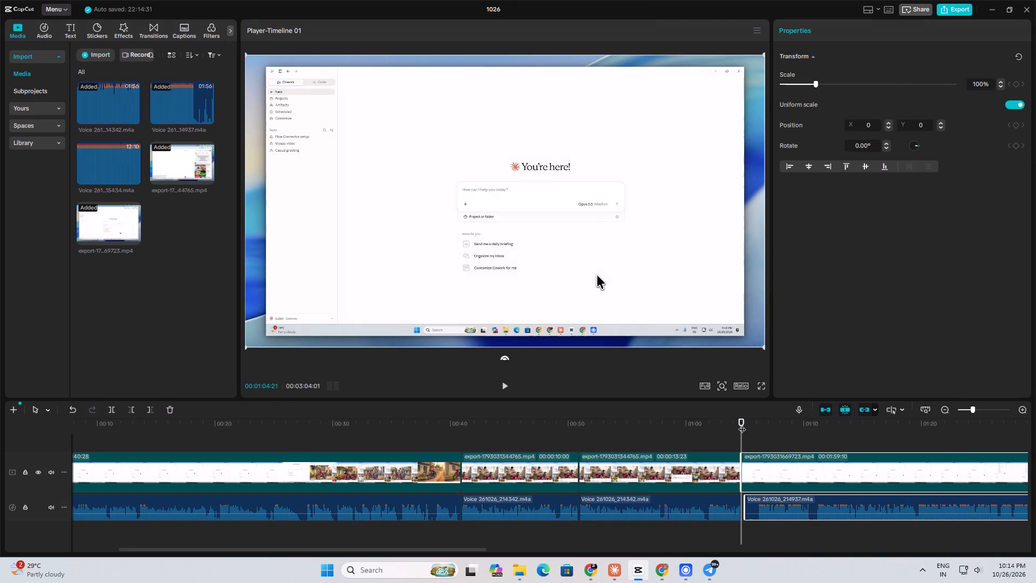
drag(742, 424, 755, 436)
key(space)
key(space)
key(space)
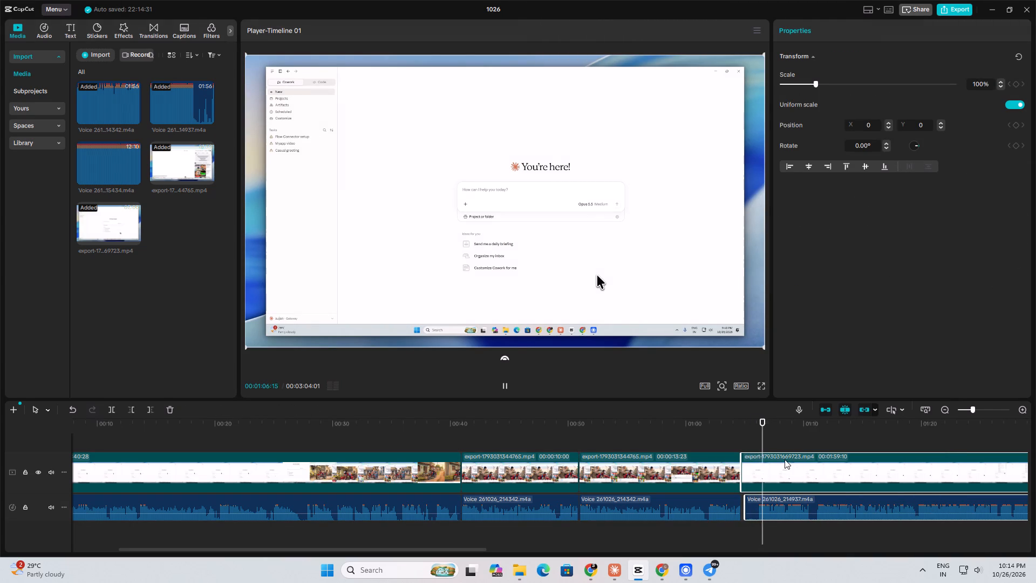
scroll(984, 578, down, 3)
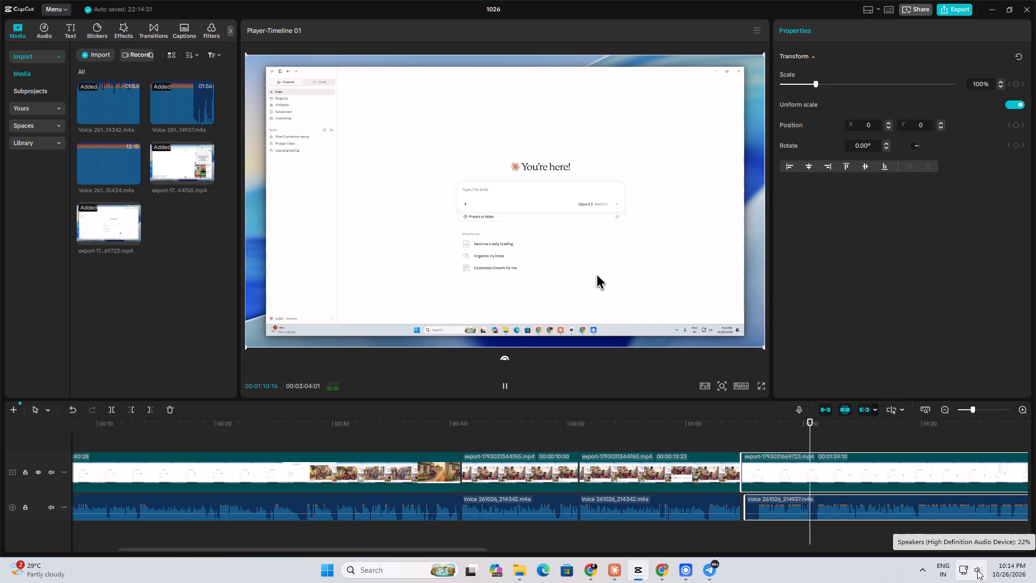
key(space)
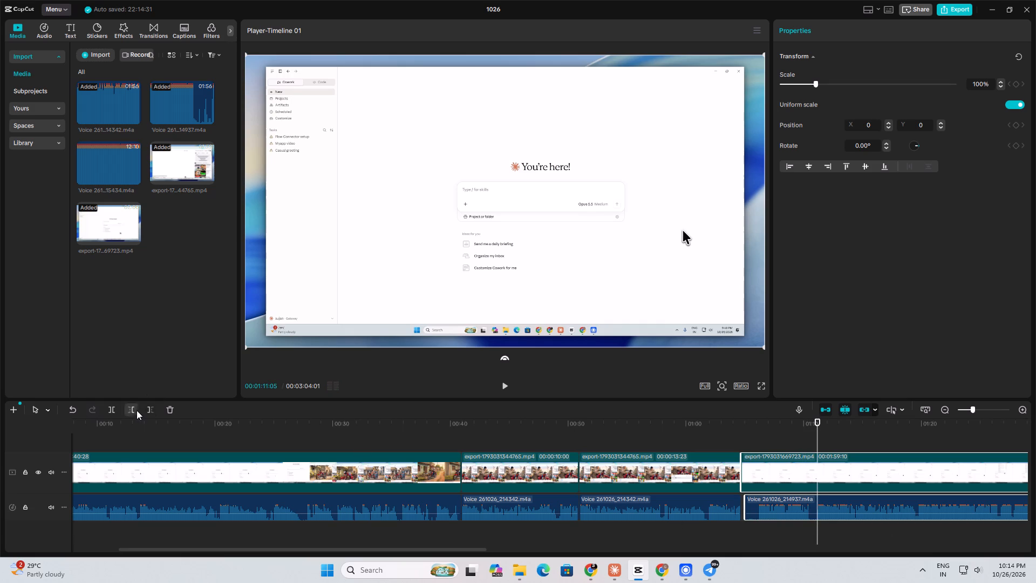
click(137, 410)
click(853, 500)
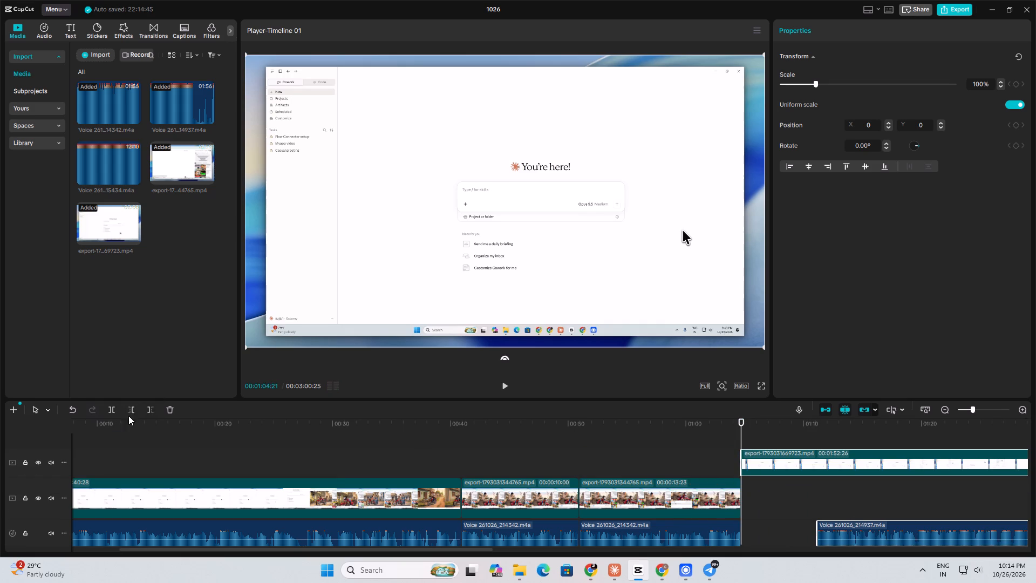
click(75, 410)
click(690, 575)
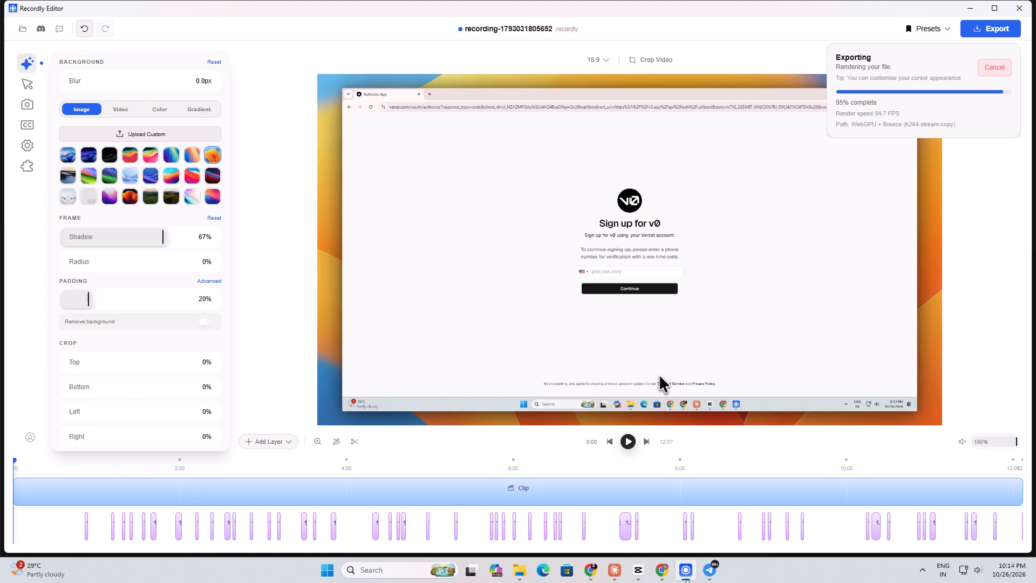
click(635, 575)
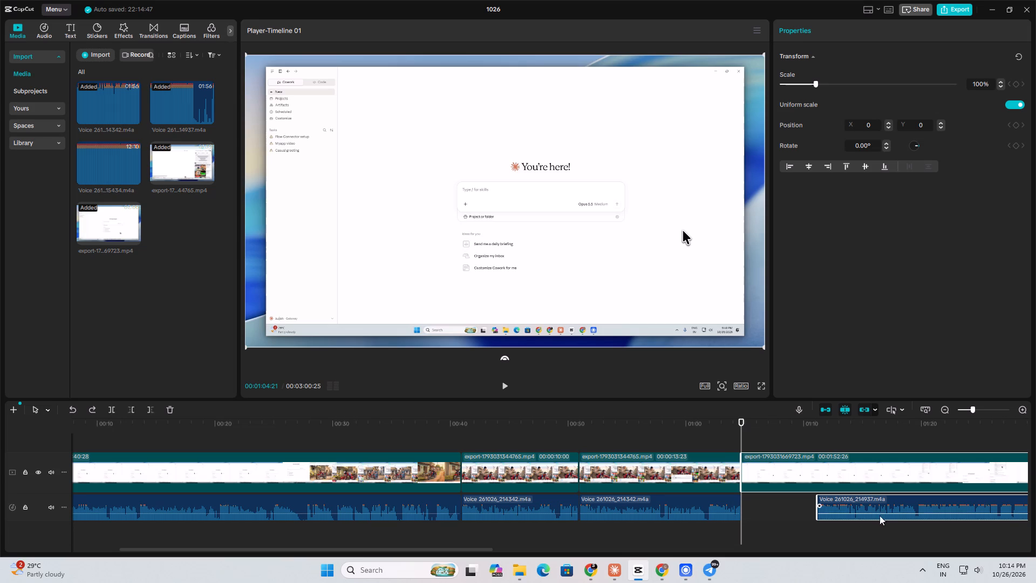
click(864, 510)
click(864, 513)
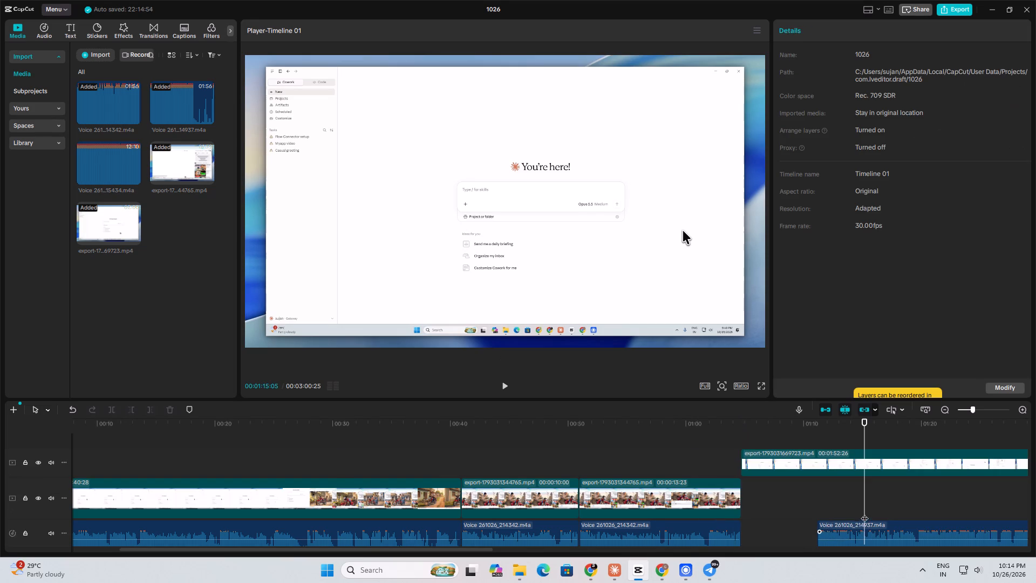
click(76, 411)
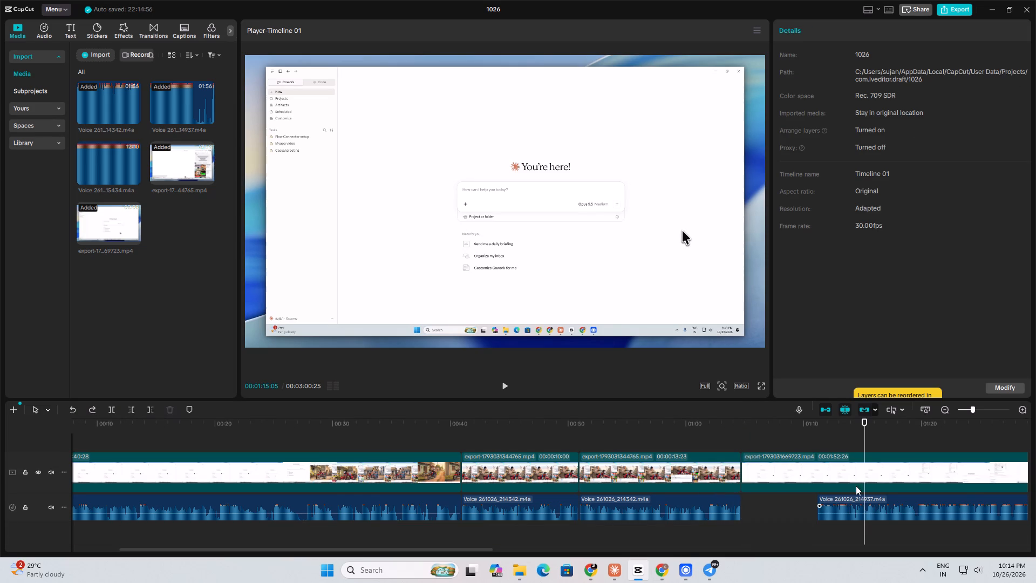
Move the trimmed Voice 261026_214937.m4a clip to 00:01:04:21 so it starts together with export-1793031669723.mp4.
click(839, 499)
drag(849, 500, 771, 501)
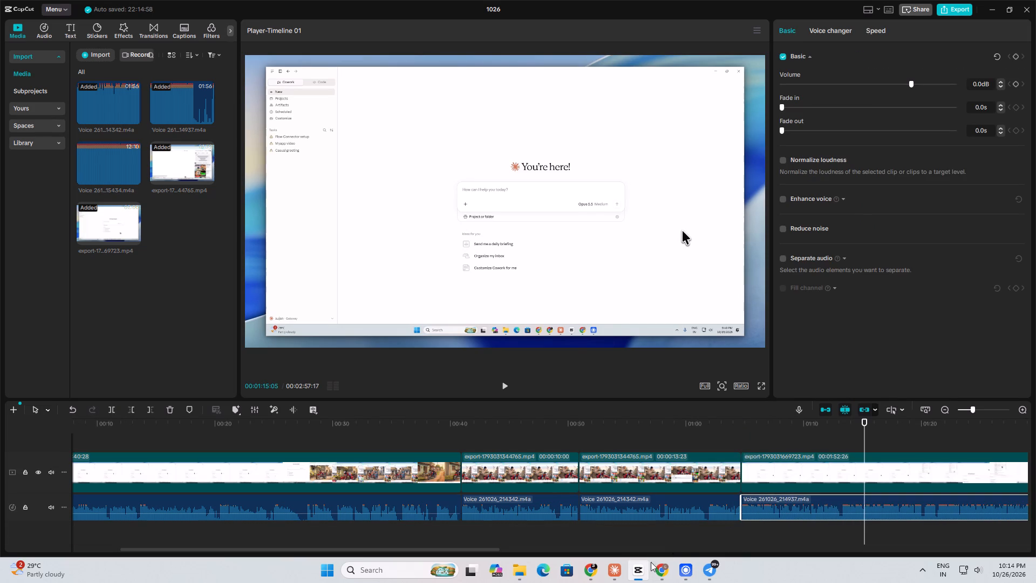
Play the second pair from its start to check video against voice, and check the export progress in Recordly meanwhile.
click(682, 562)
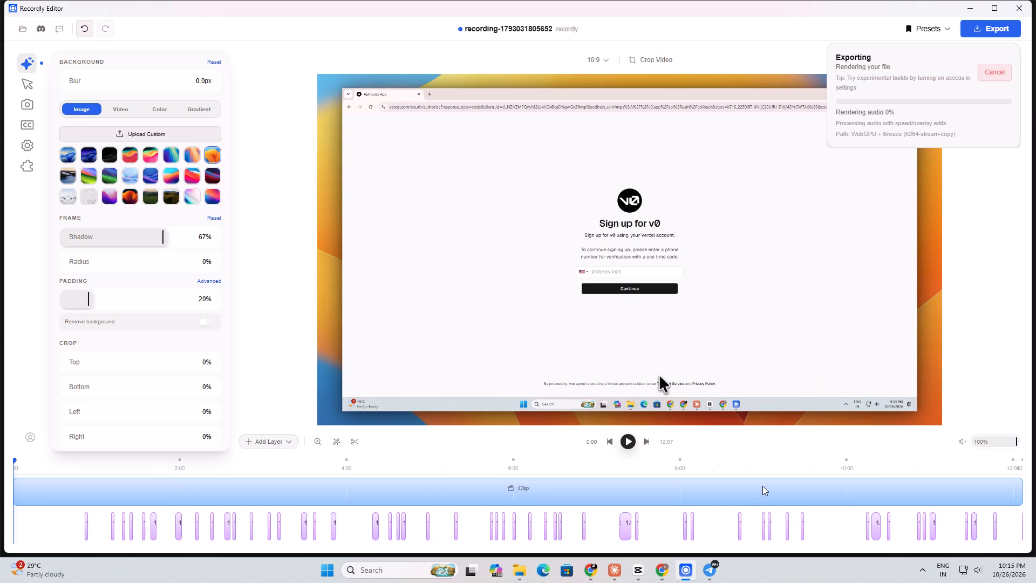
click(633, 574)
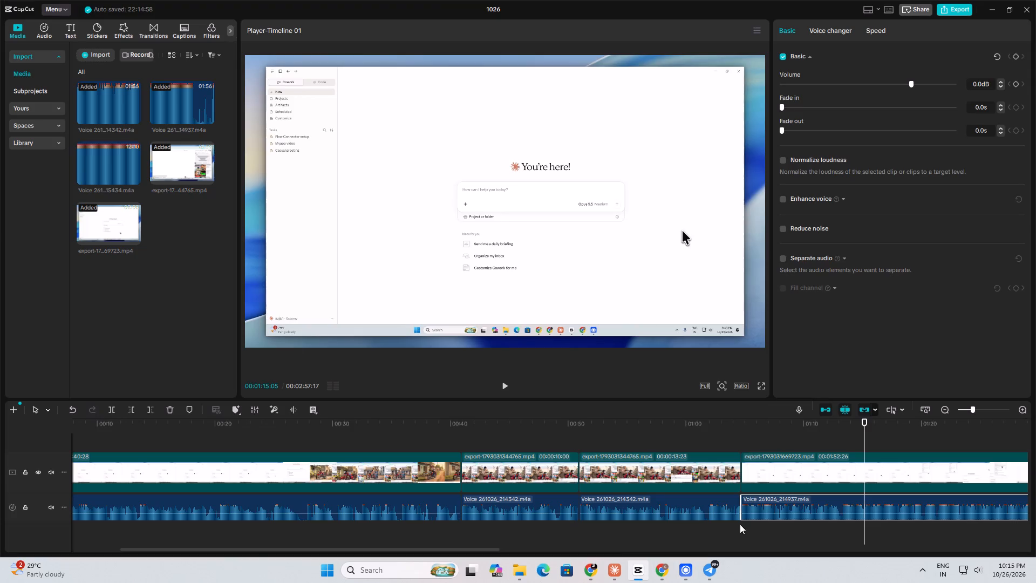
drag(860, 431, 743, 477)
key(space)
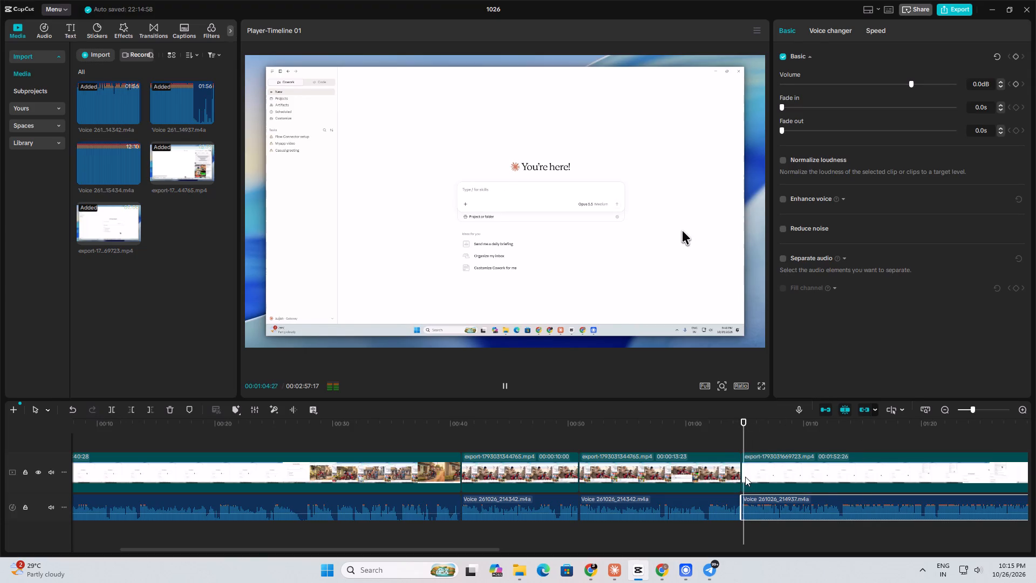
scroll(981, 574, down, 3)
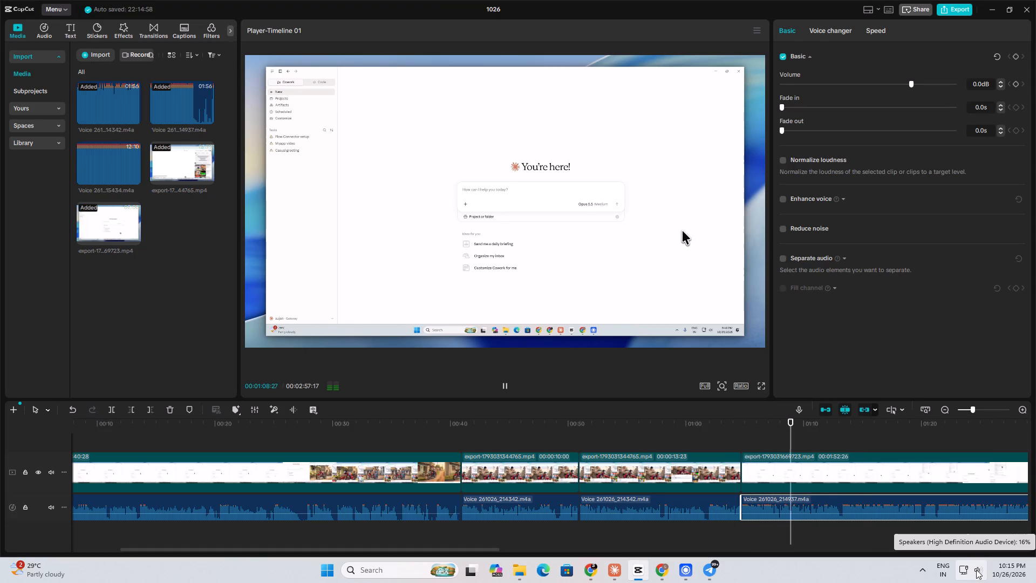
scroll(983, 571, up, 1)
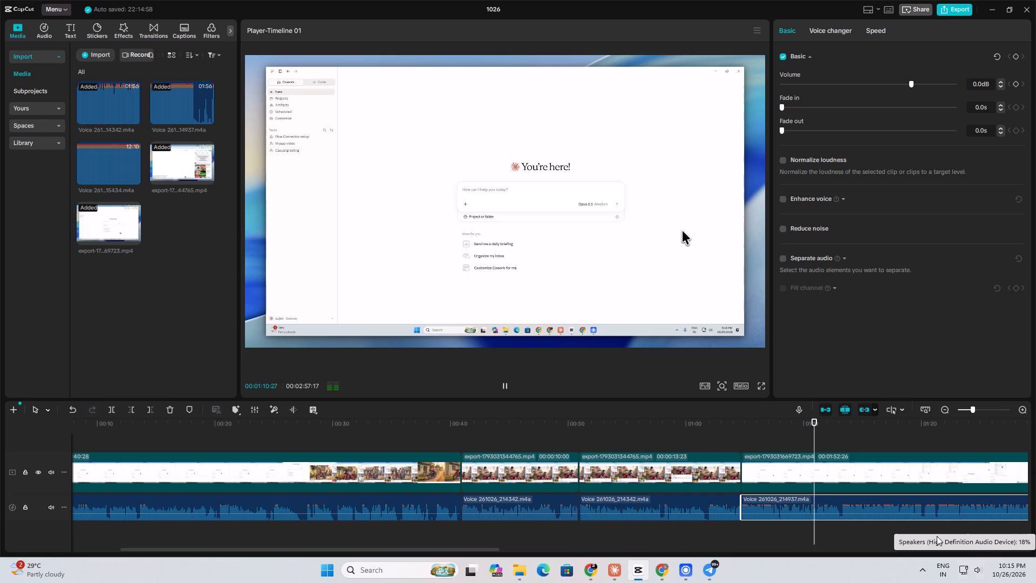
click(967, 412)
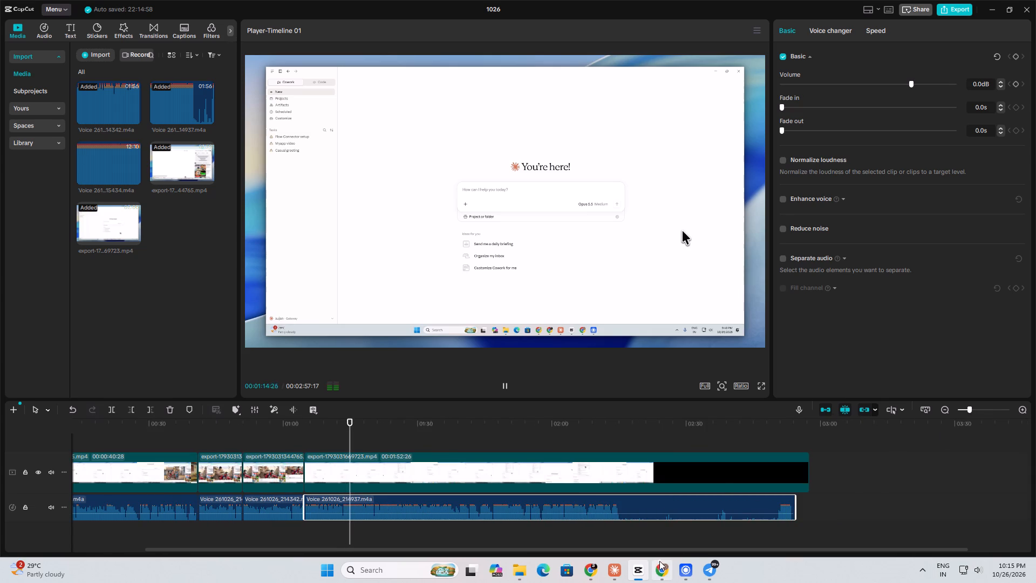
click(689, 568)
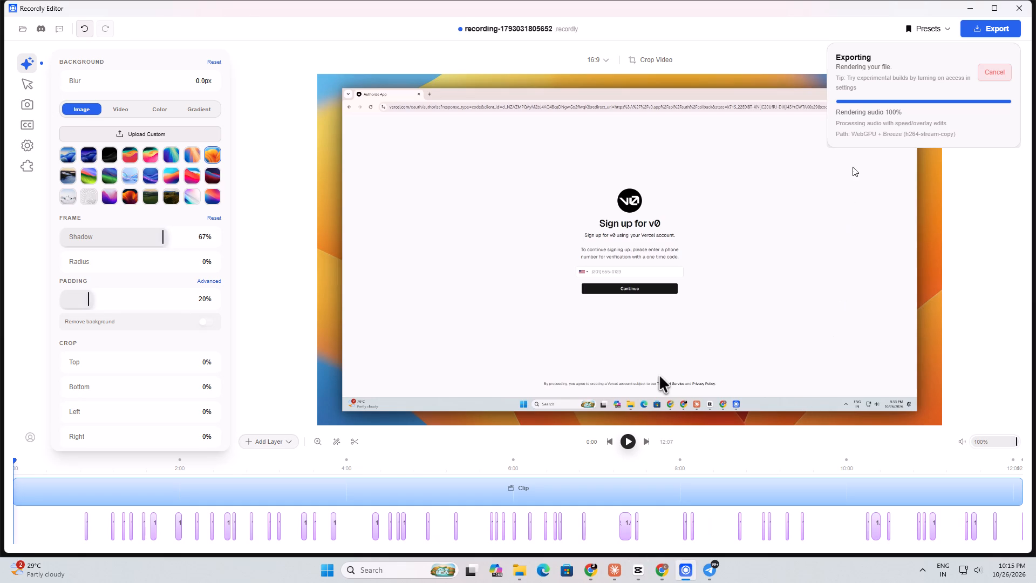
click(637, 570)
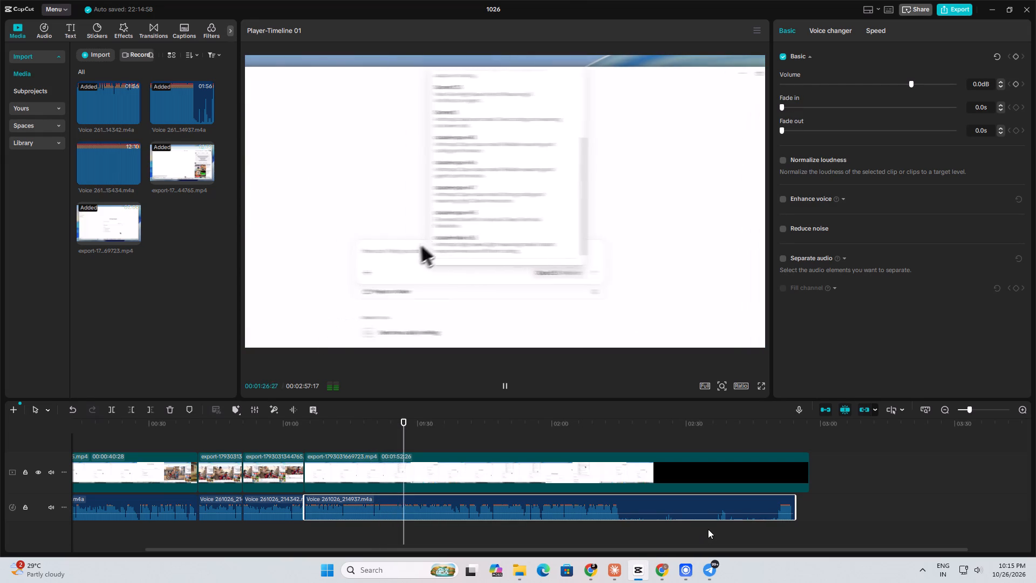
click(686, 573)
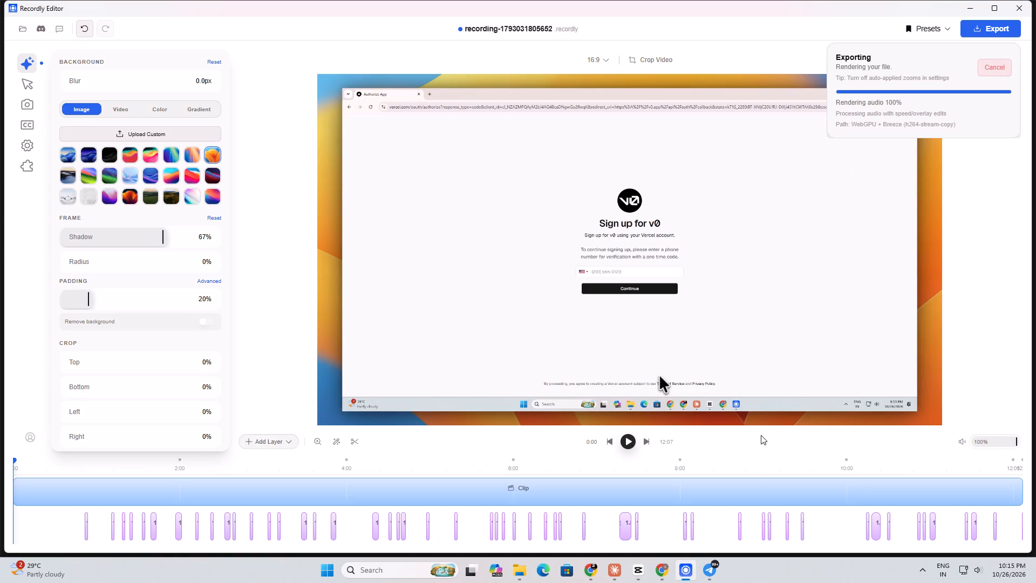
click(635, 570)
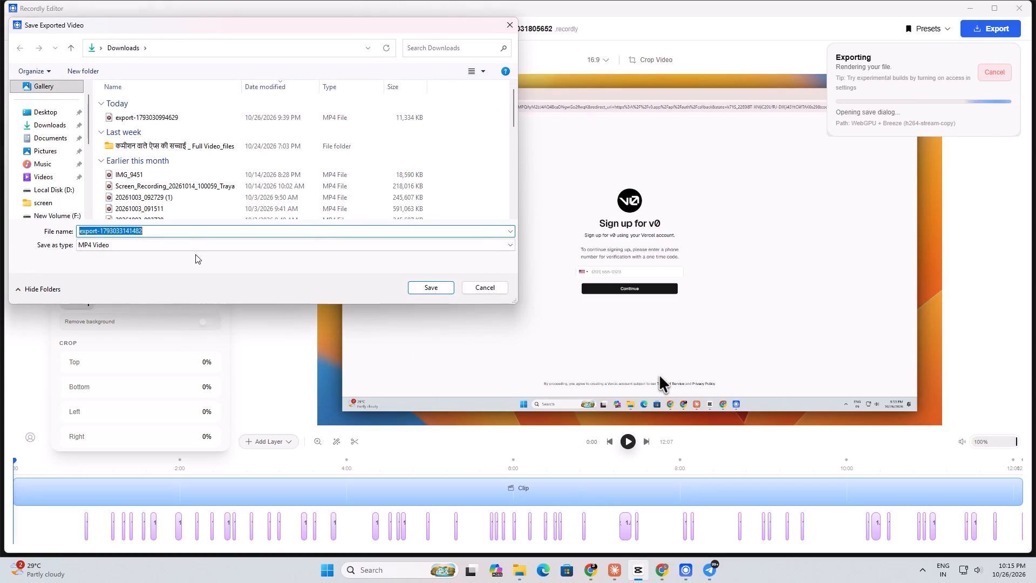
scroll(78, 193, down, 3)
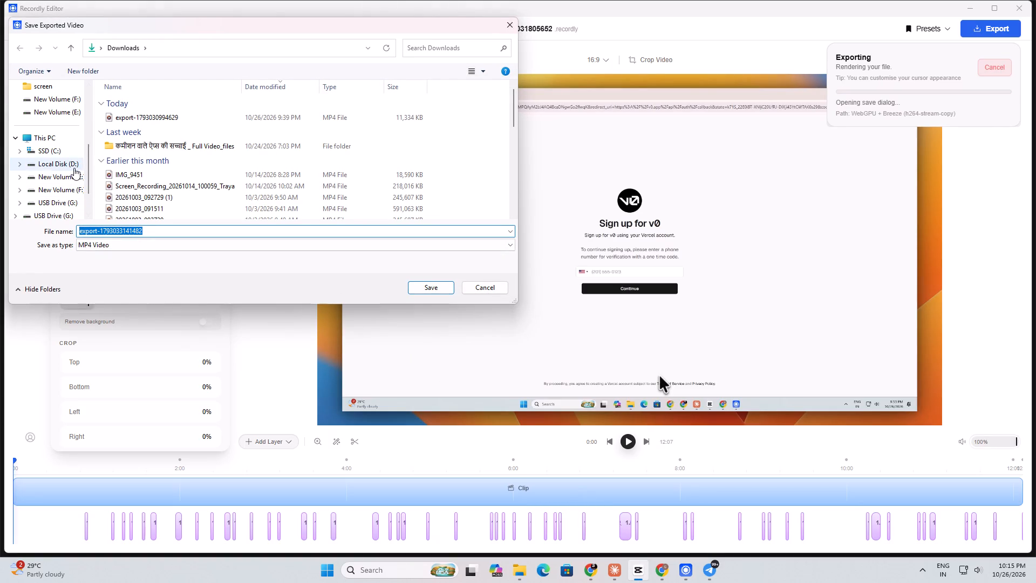
click(74, 168)
scroll(243, 139, down, 3)
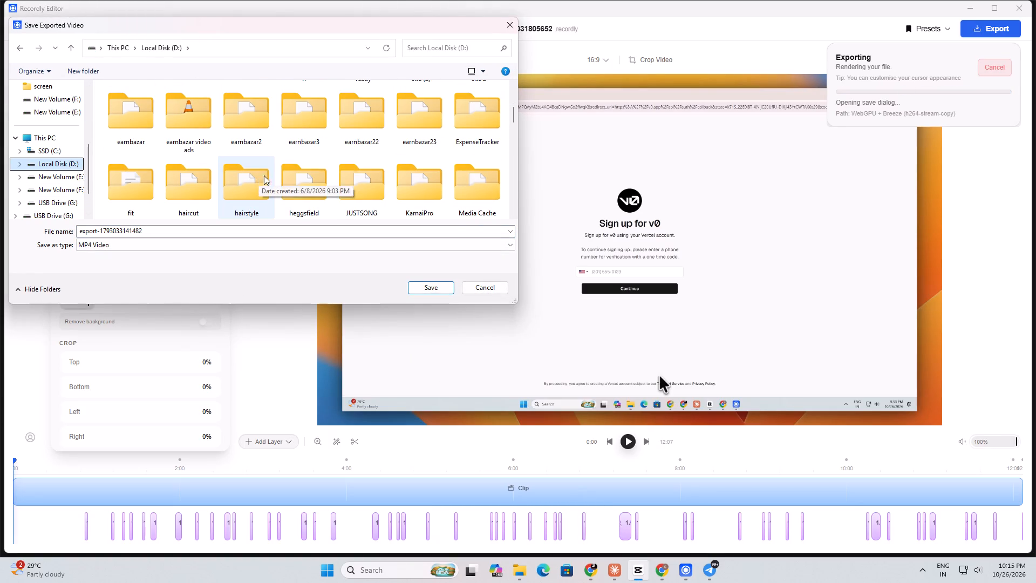
scroll(379, 175, down, 1)
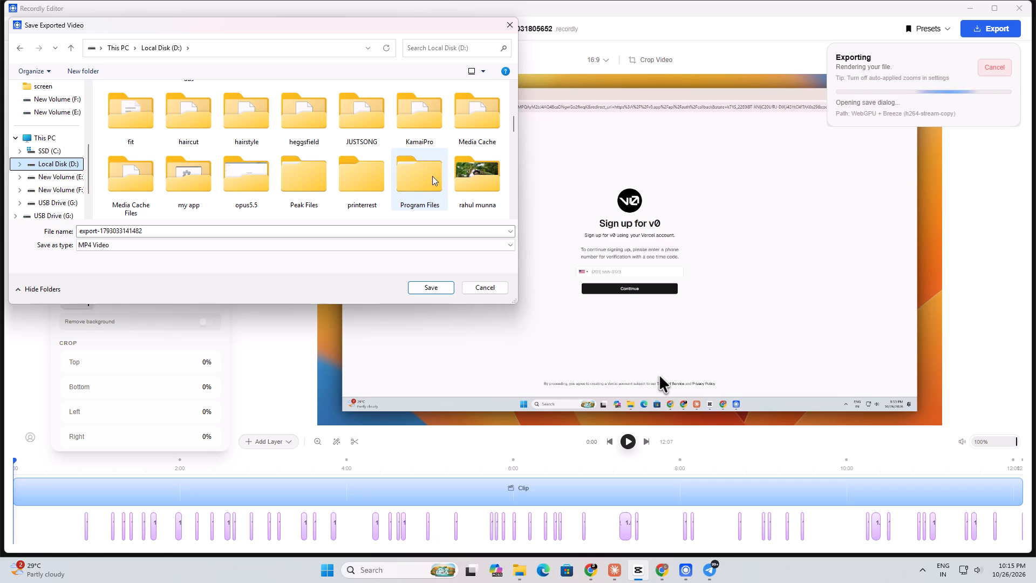
scroll(405, 172, down, 2)
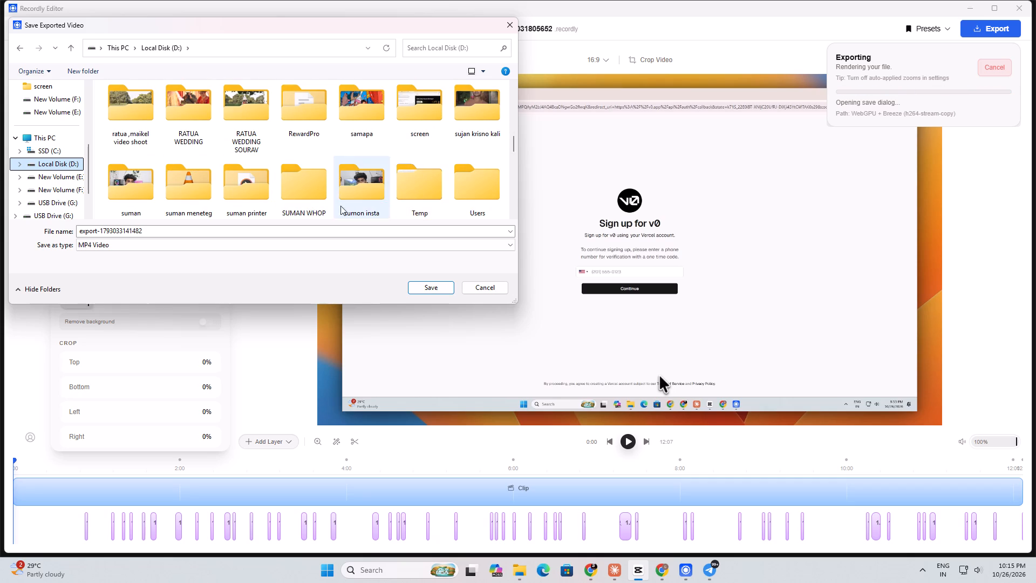
scroll(414, 158, up, 2)
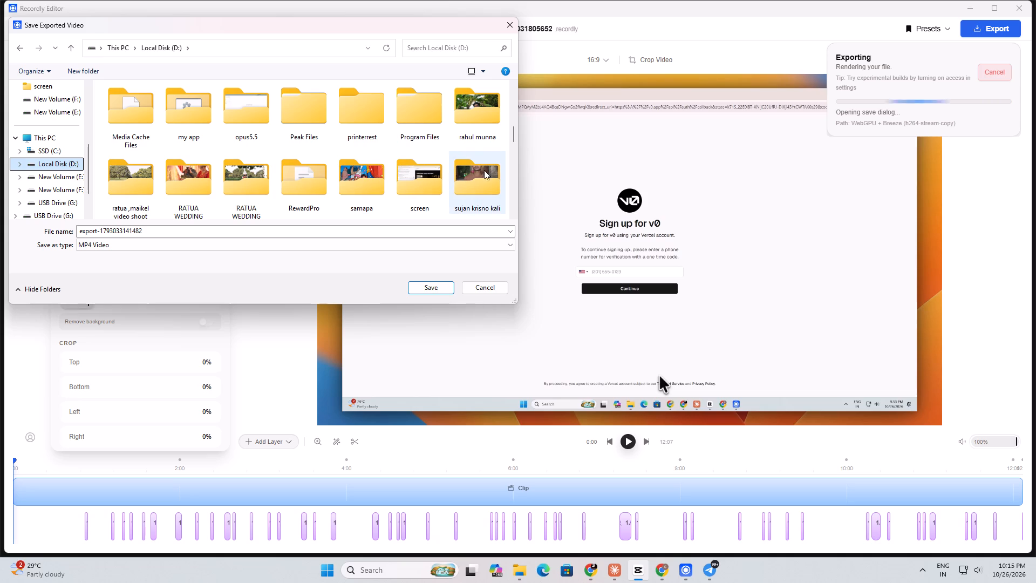
scroll(393, 202, up, 1)
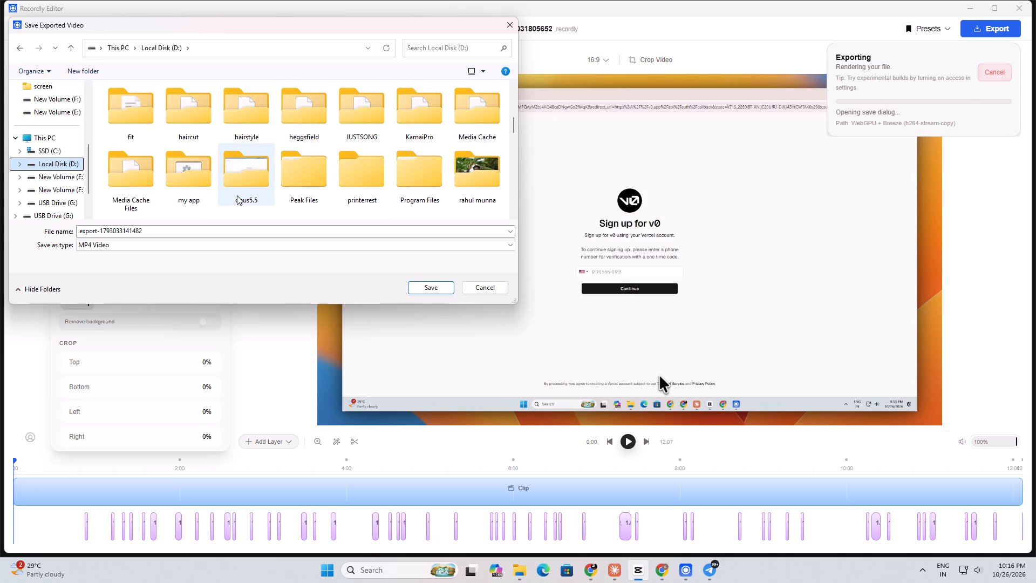
click(251, 191)
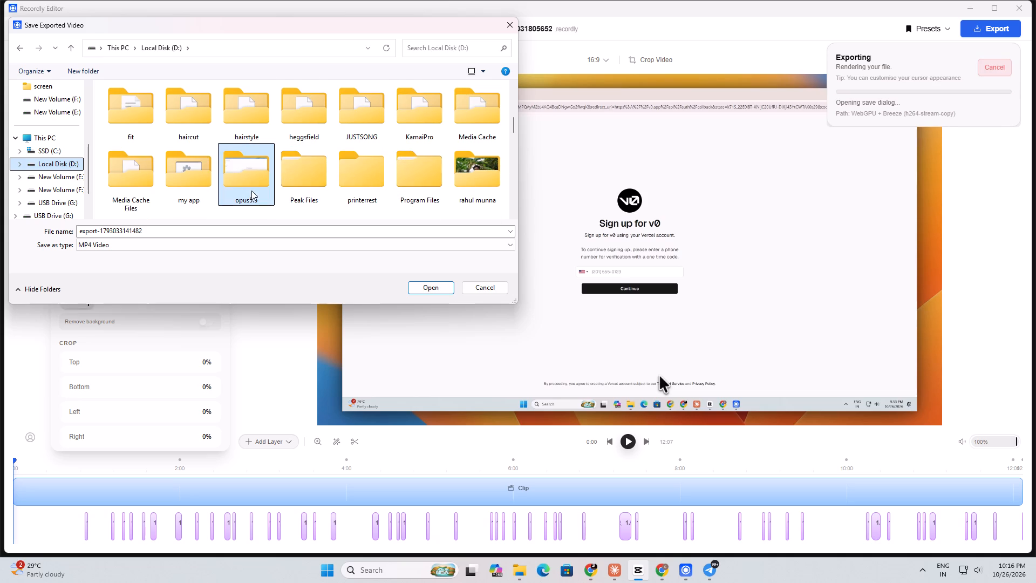
click(426, 283)
click(425, 287)
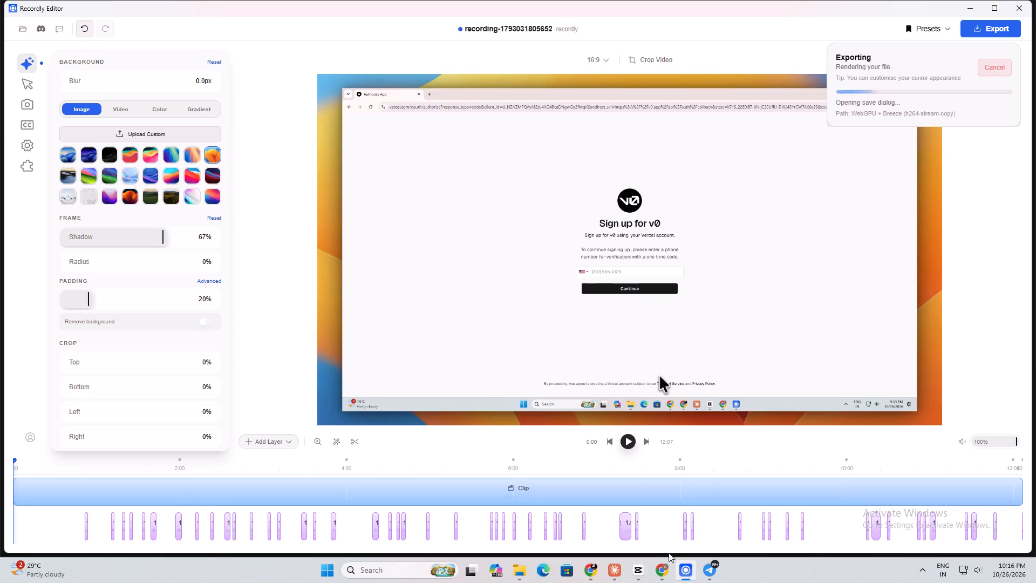
Switch to CapCut, play the second pair from about 00:01:39, and trim away everything after 00:02:13:21 from its voice and video clips.
click(640, 572)
drag(557, 433, 458, 463)
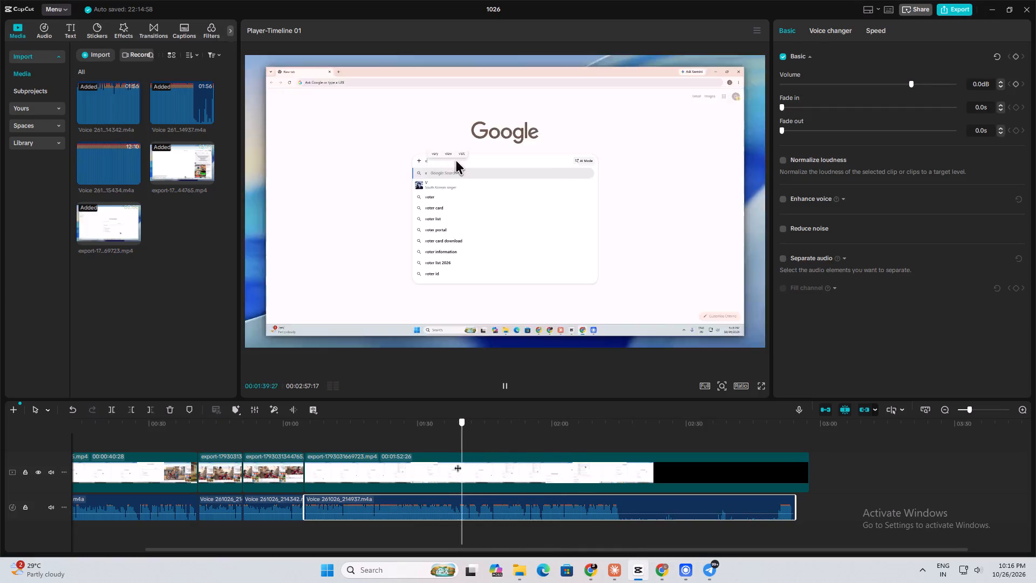
drag(458, 463, 461, 463)
key(space)
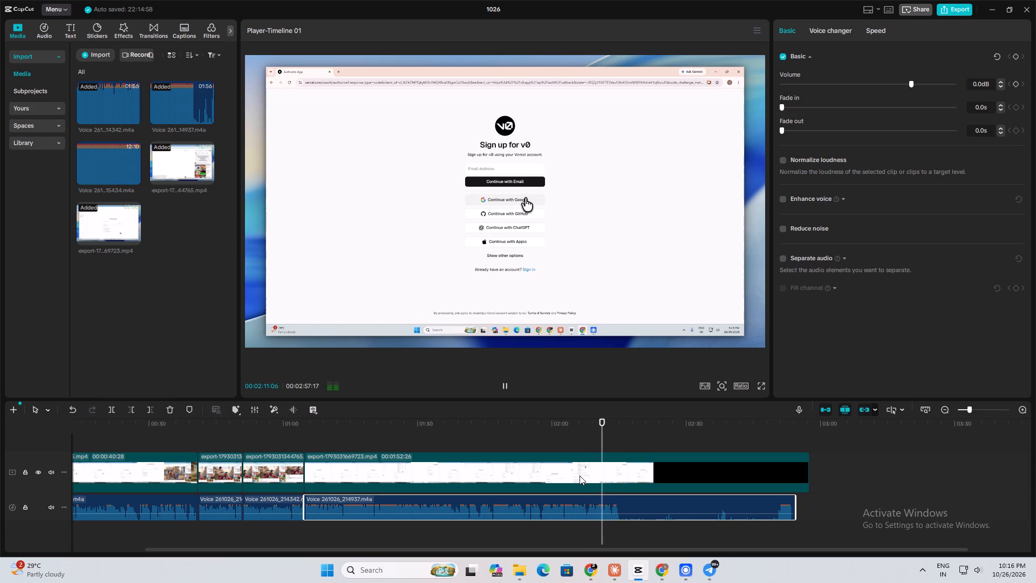
key(space)
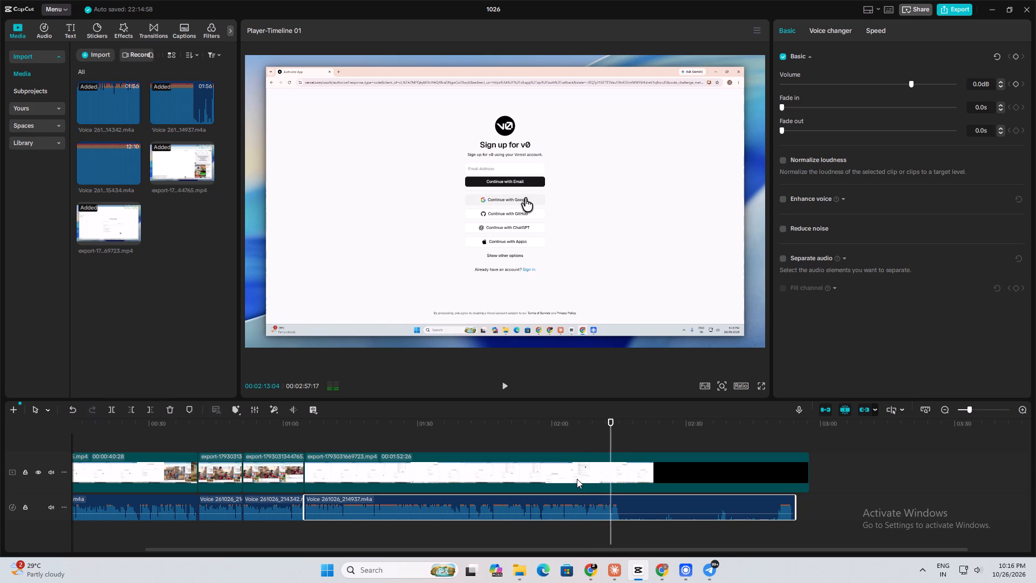
key(space)
key(space)
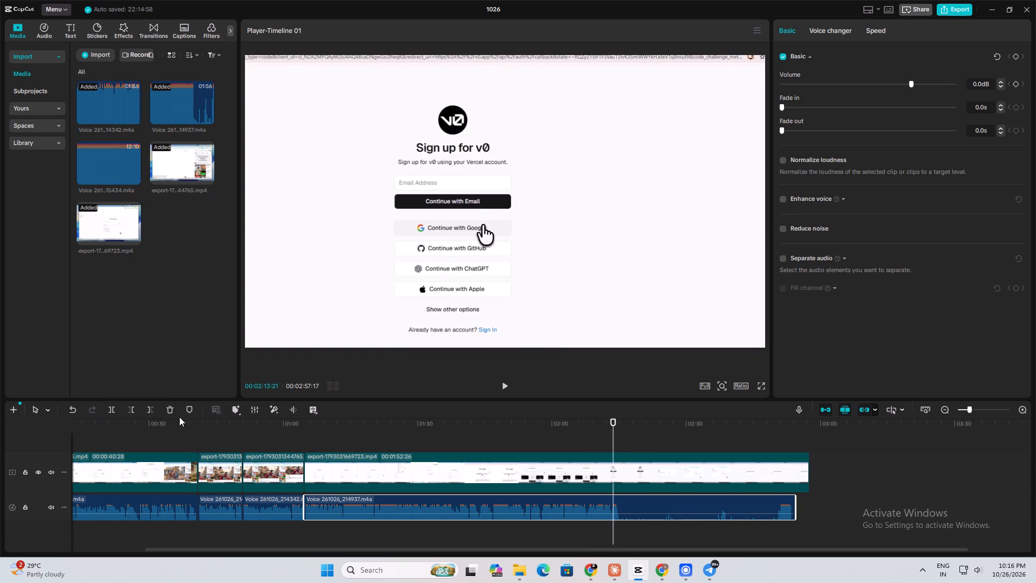
click(155, 410)
click(625, 478)
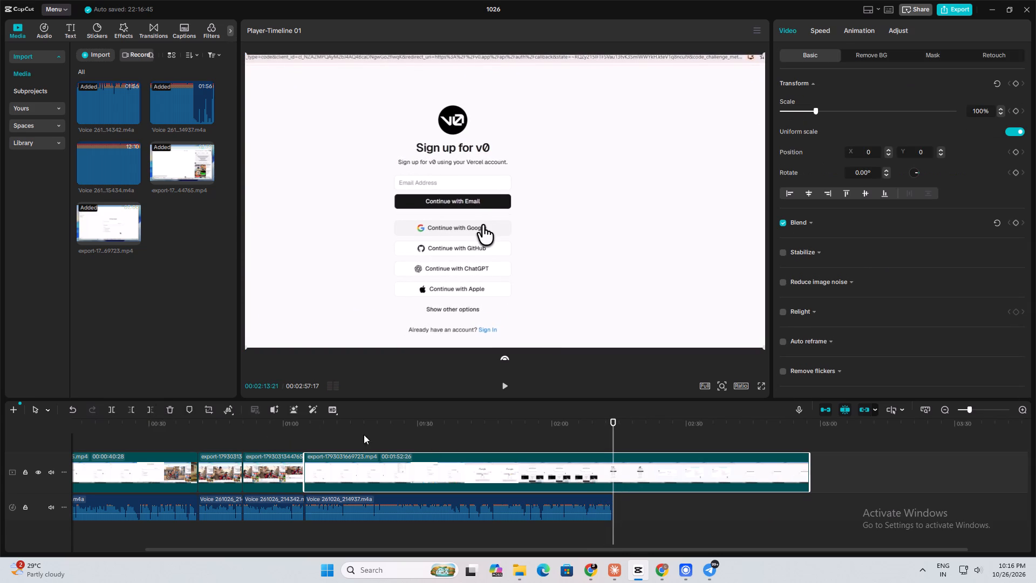
click(151, 410)
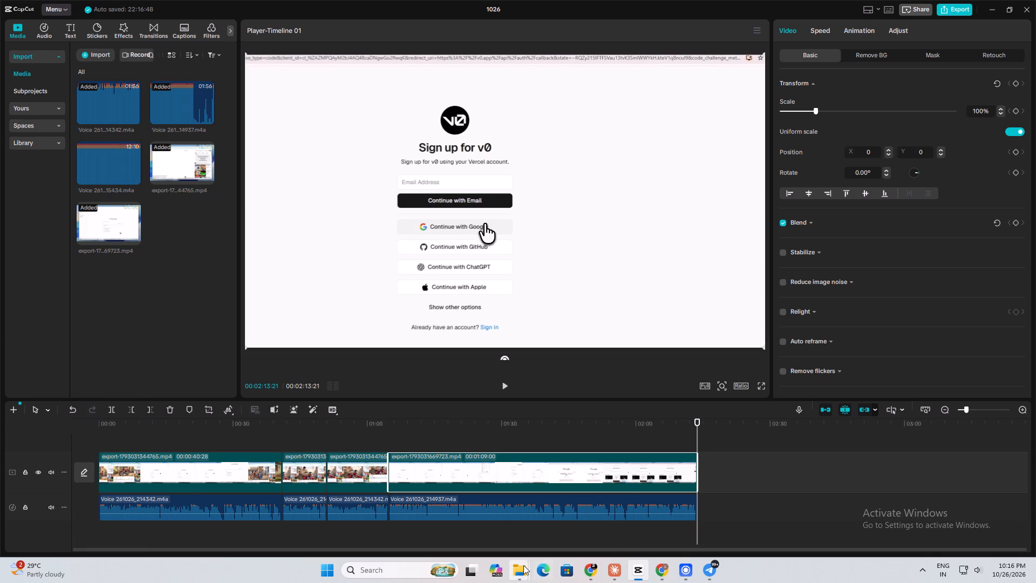
click(496, 527)
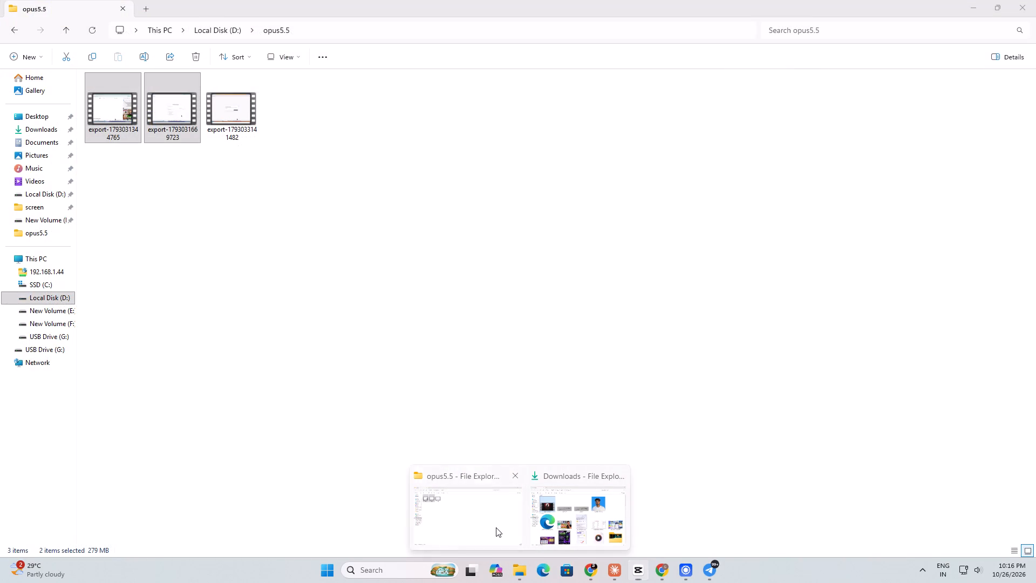
drag(246, 123, 635, 568)
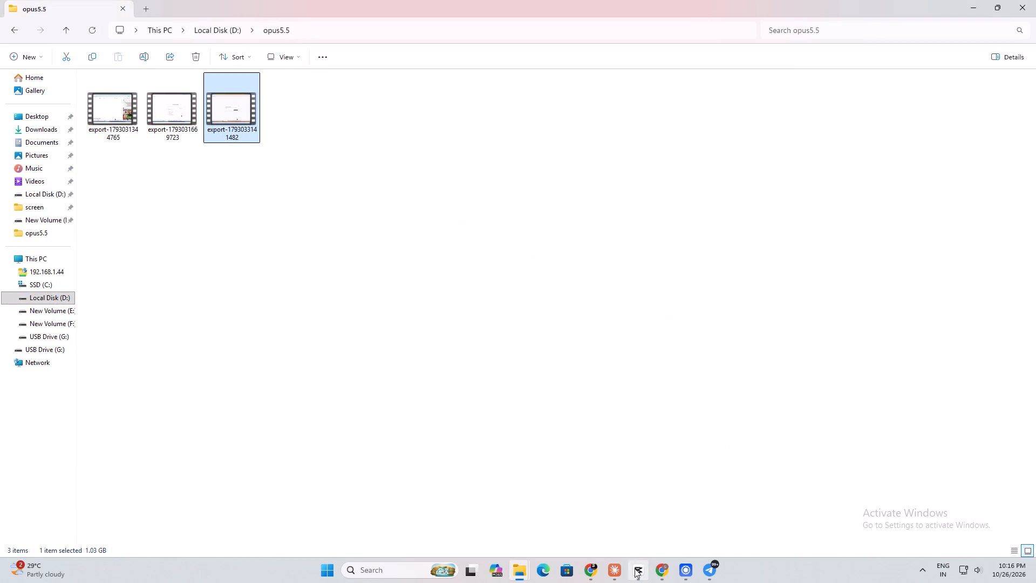
drag(635, 568, 172, 272)
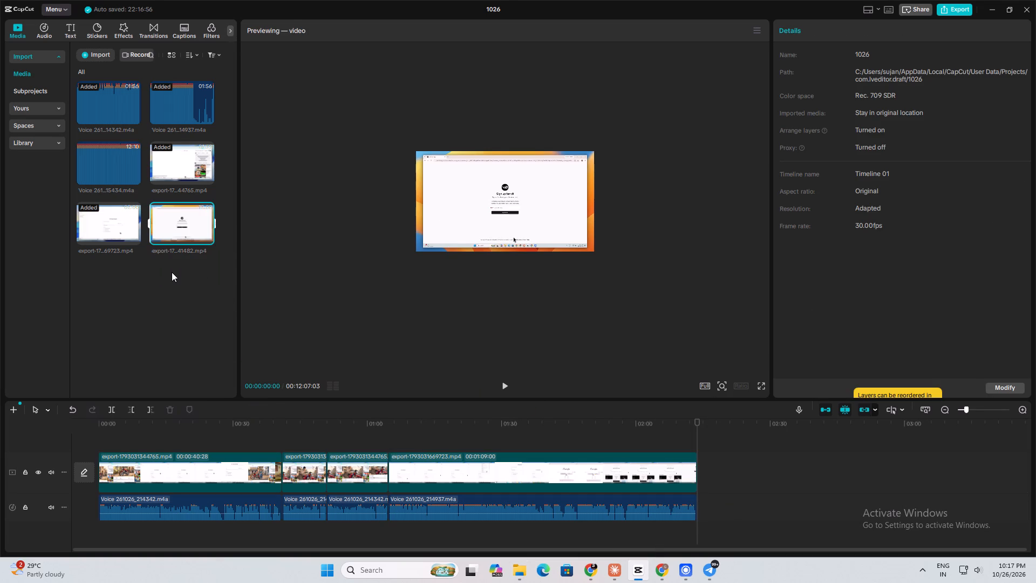
Place export-1793033141482.mp4 on the main track at 00:02:13:21 and Voice 261026_215434.m4a on the audio track beneath its start.
drag(173, 240, 478, 335)
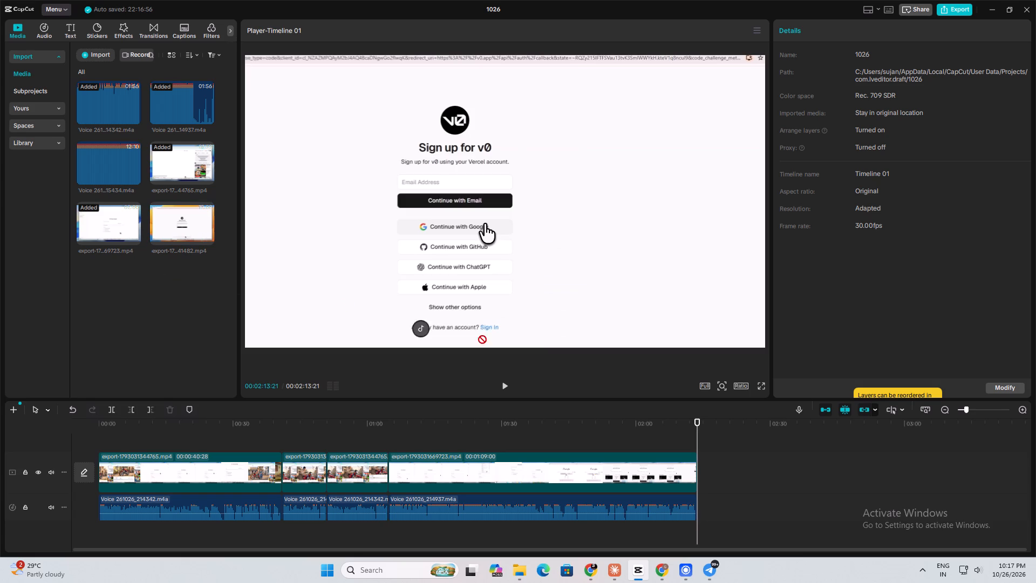
drag(478, 335, 717, 466)
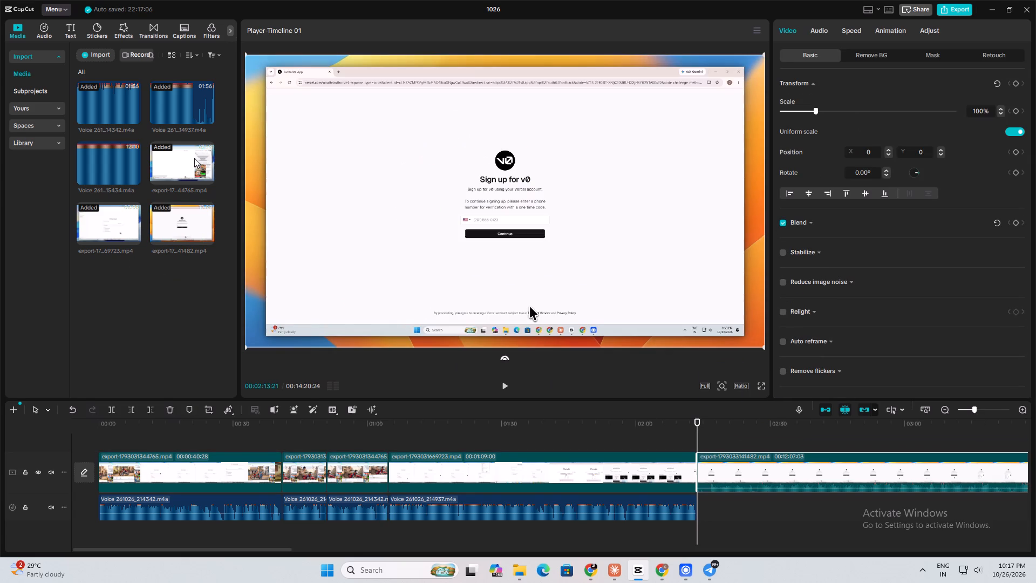
drag(107, 170, 703, 512)
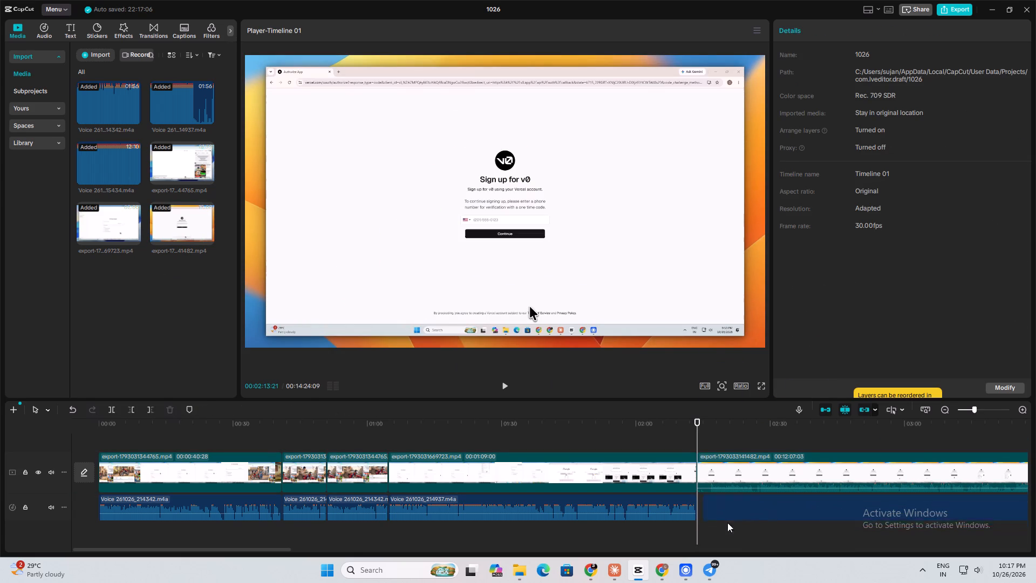
Sync video and audio for the export-1793033141482.mp4 and Voice 261026_215434.m4a clips.
drag(754, 539, 767, 469)
right_click(767, 469)
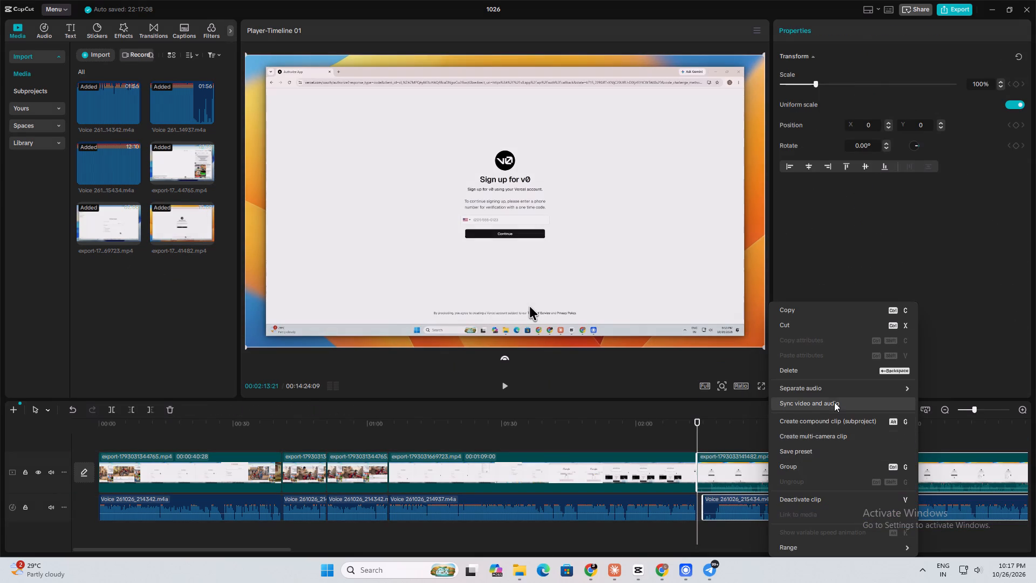
click(835, 405)
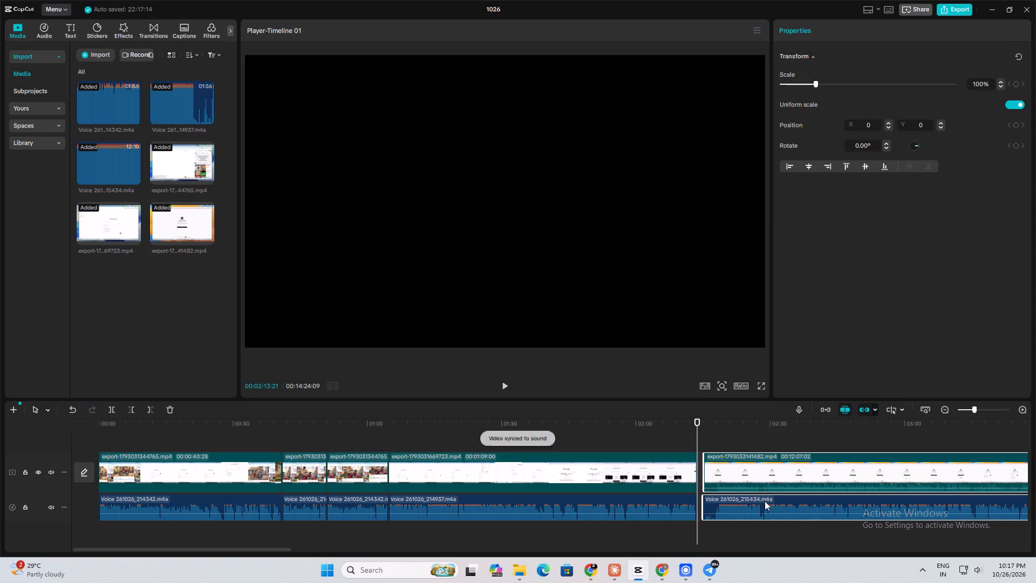
Trim away everything before 00:02:18:10 from the third pair's video and voice clips, and move both back against the second pair.
drag(698, 425, 718, 439)
key(space)
key(space)
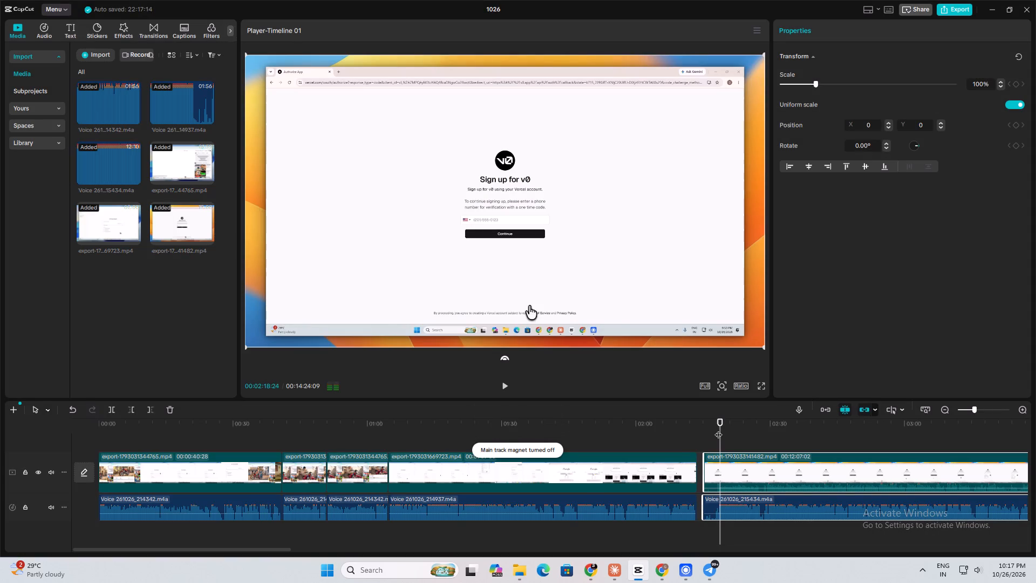
drag(718, 429, 715, 434)
key(space)
key(space)
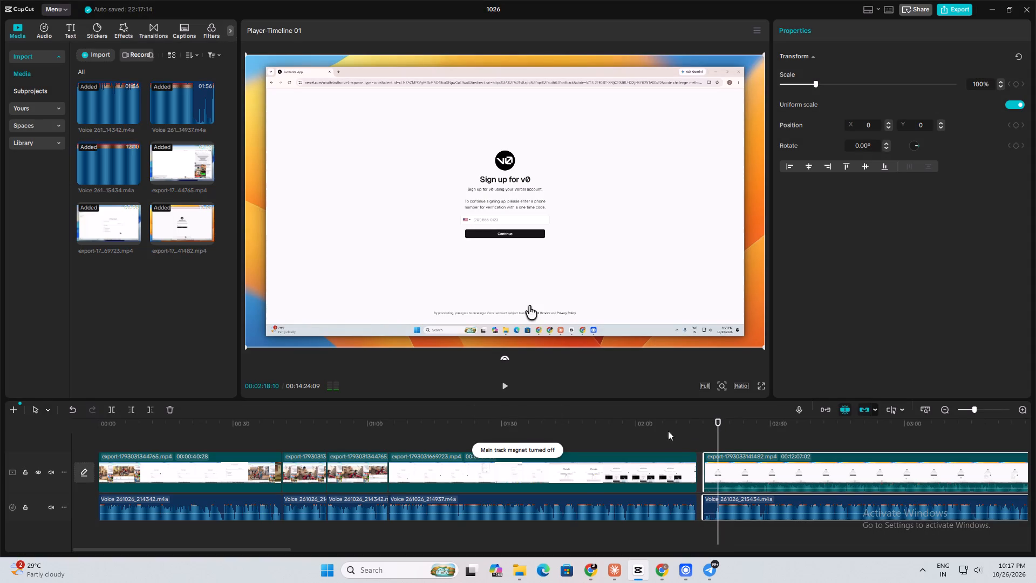
click(127, 410)
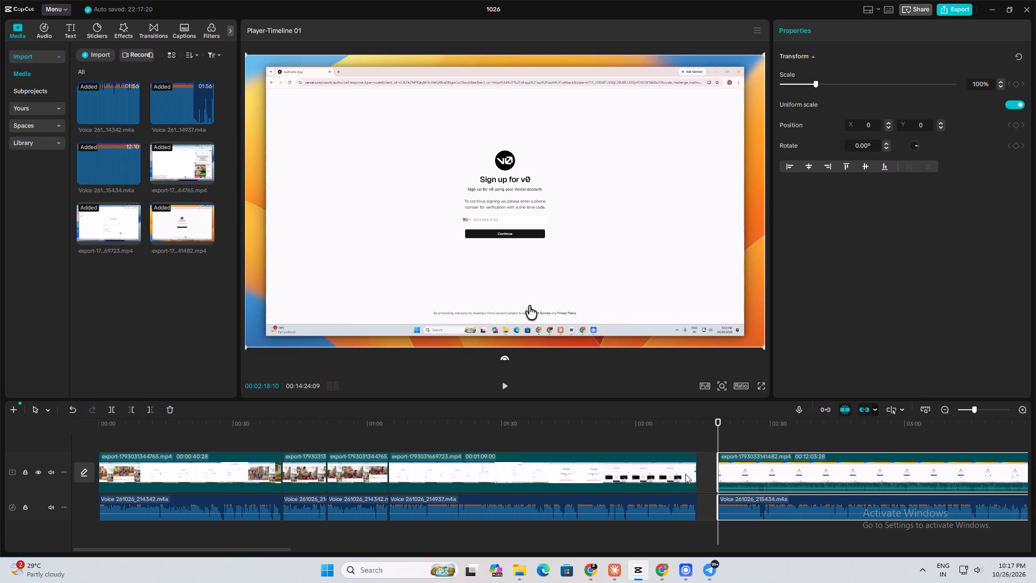
drag(732, 473, 712, 473)
Play the third pair, trim away everything before about 00:02:24:14 from its video and voice clips, and move both back against the second pair.
drag(717, 418, 695, 434)
key(space)
drag(762, 489, 760, 496)
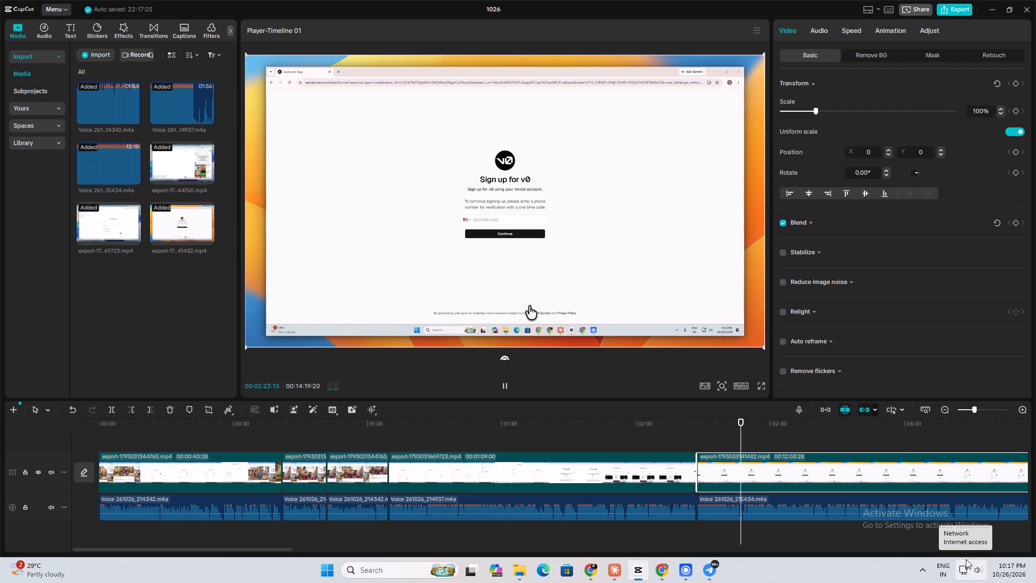
key(space)
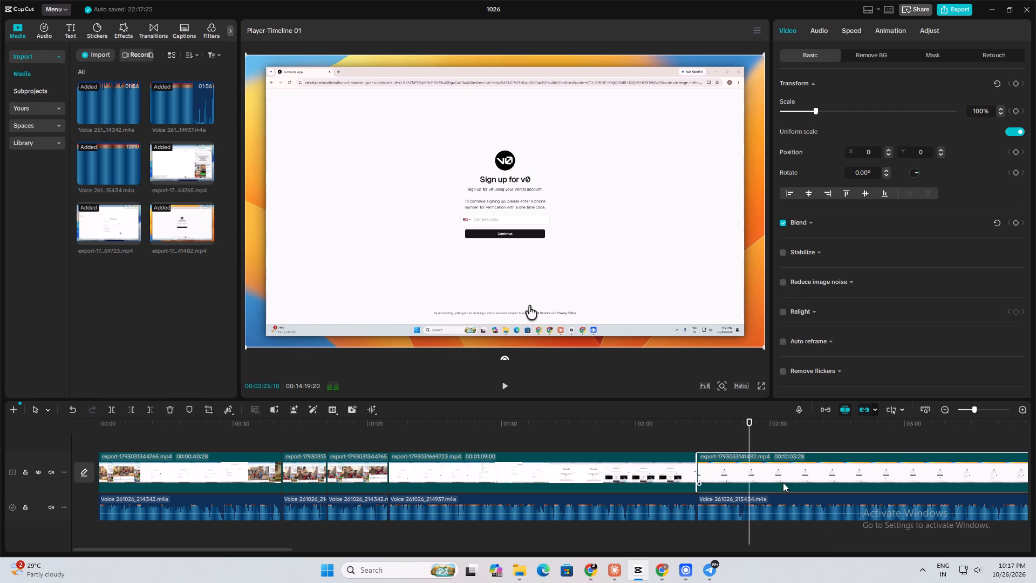
drag(747, 436, 741, 440)
key(space)
key(space)
drag(756, 528, 752, 504)
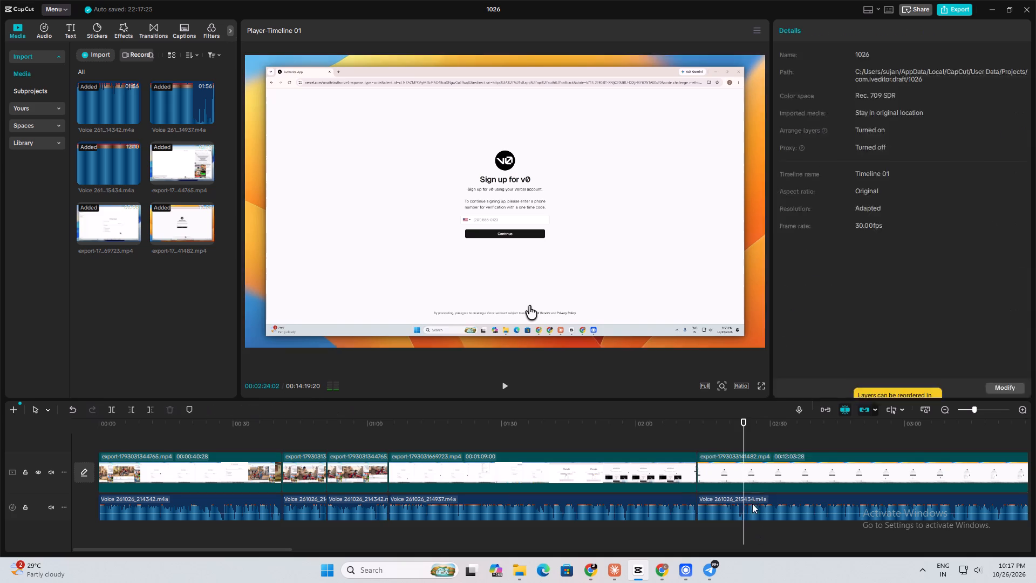
drag(752, 504, 746, 453)
key(space)
key(space)
key(space)
key(space)
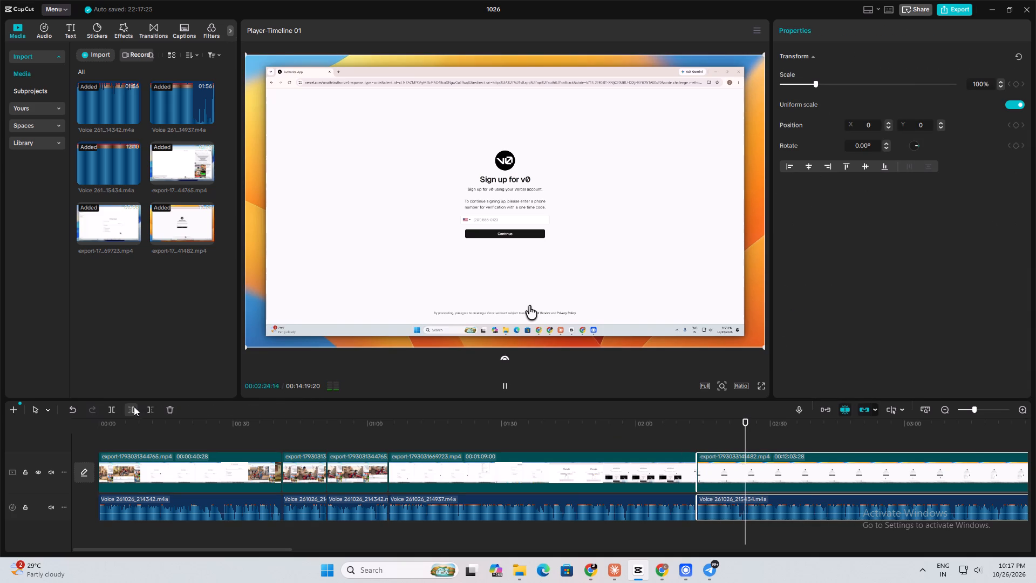
click(134, 406)
drag(769, 473, 723, 473)
Play the third pair from its start at 00:02:13:21 to check the new opening, with more of the timeline in view.
drag(740, 418, 693, 442)
key(space)
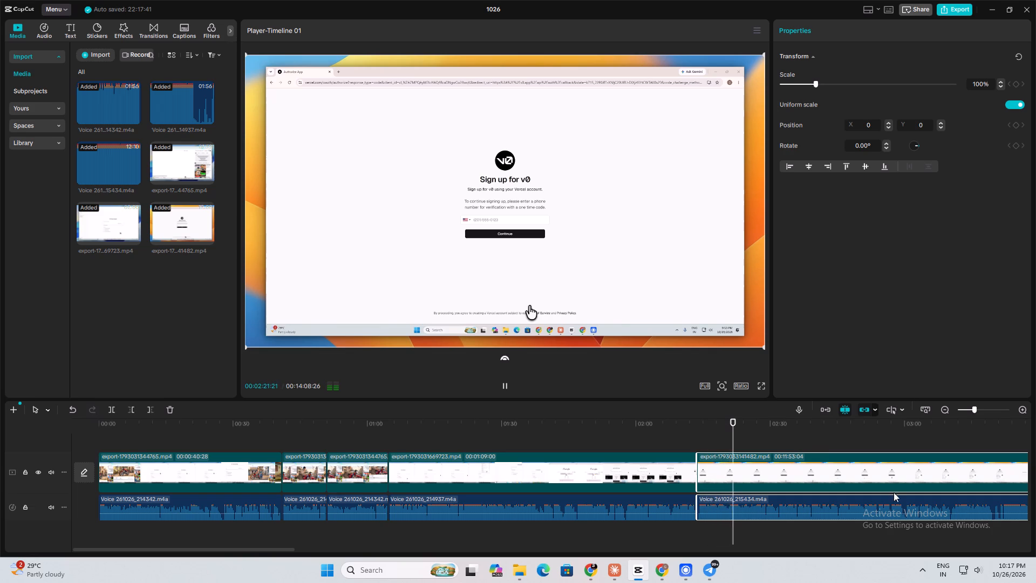
scroll(982, 571, up, 2)
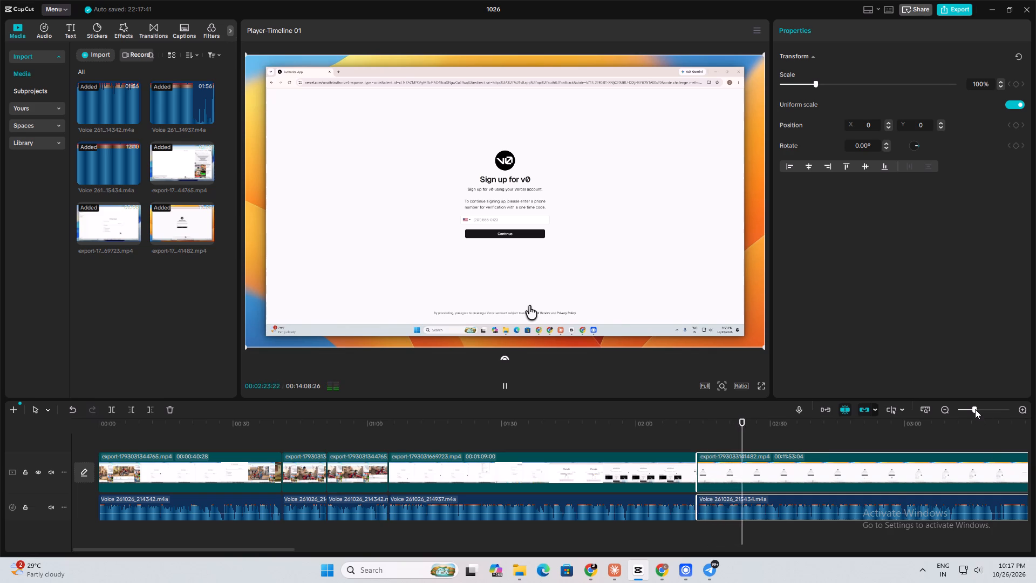
click(974, 409)
click(990, 10)
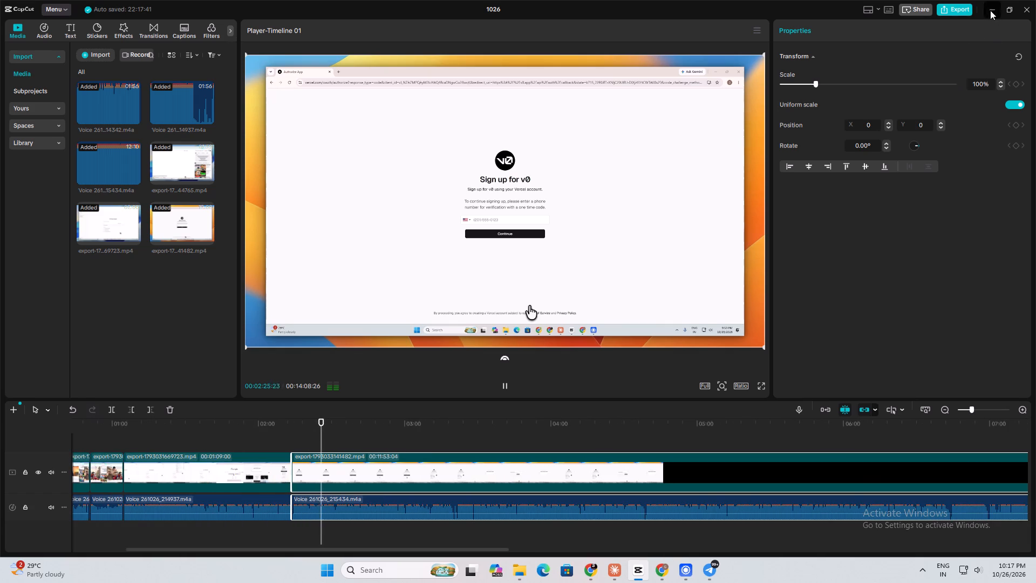
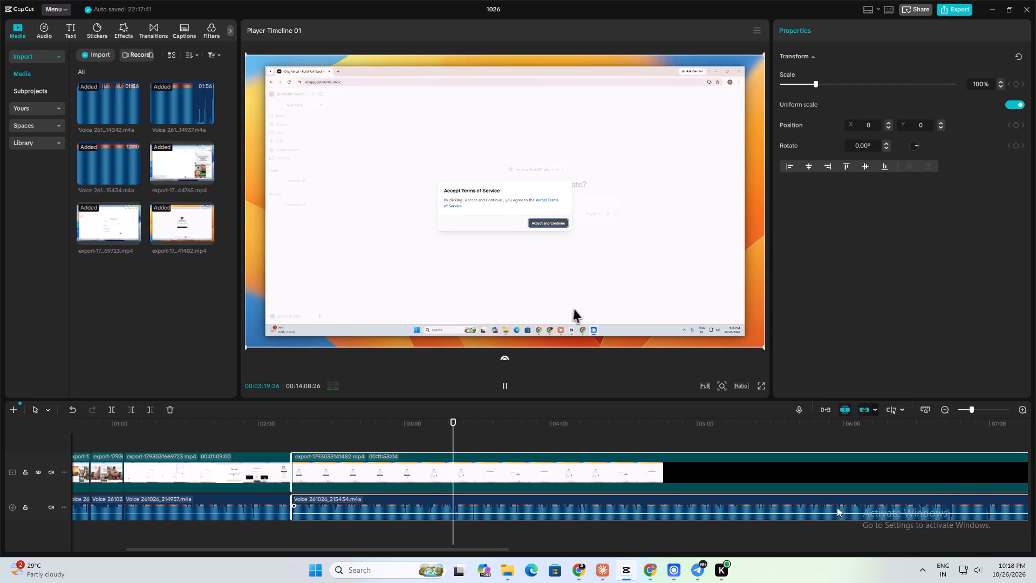
Play around 00:03:20 to find the cut point and split the third pair's video and voice clips there.
key(space)
key(space)
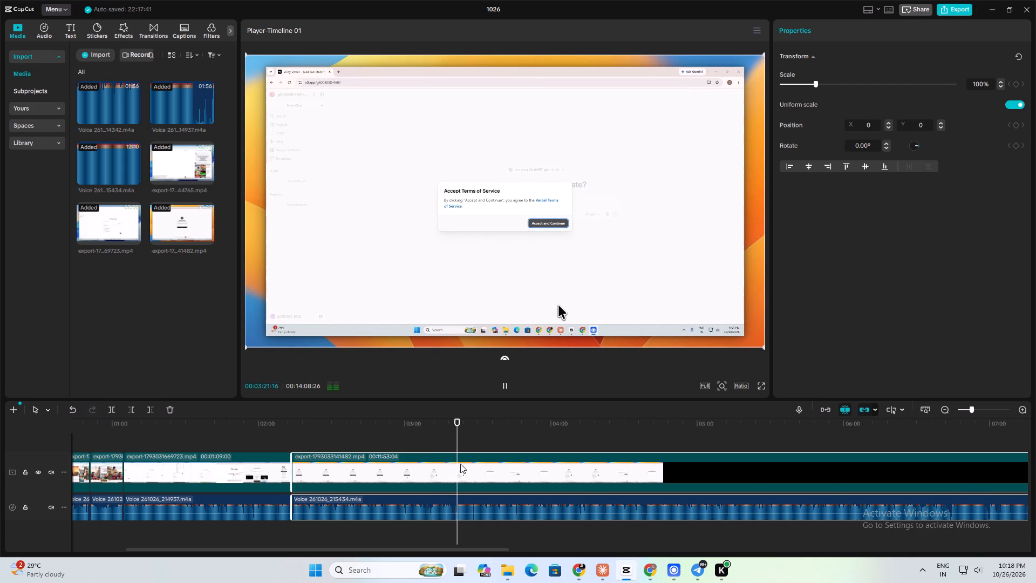
key(space)
click(454, 432)
key(space)
key(space)
key(space)
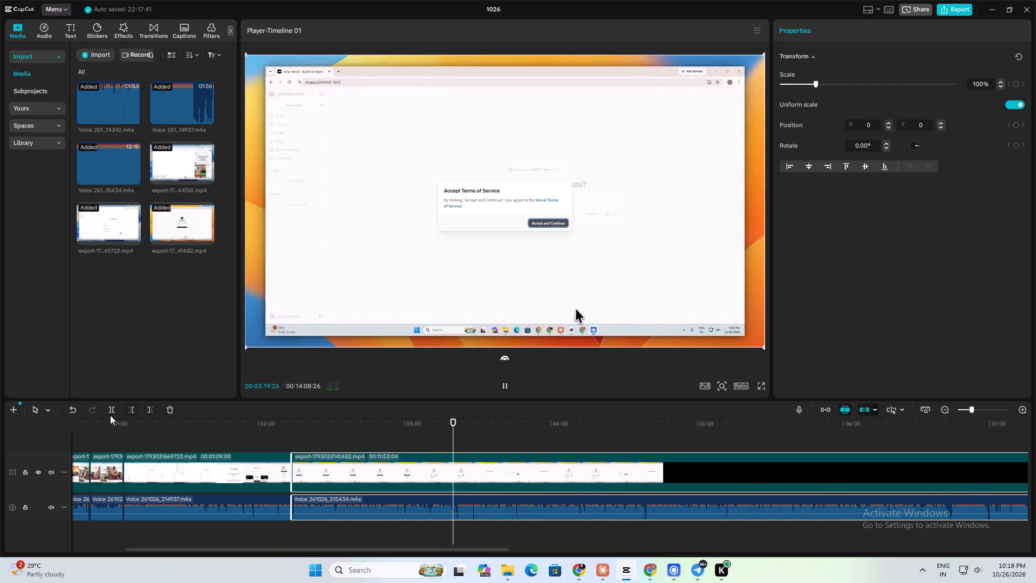
click(110, 412)
Trim away everything before 00:03:22:21 from the split-off video and voice clips, and move both back against the preceding part.
key(space)
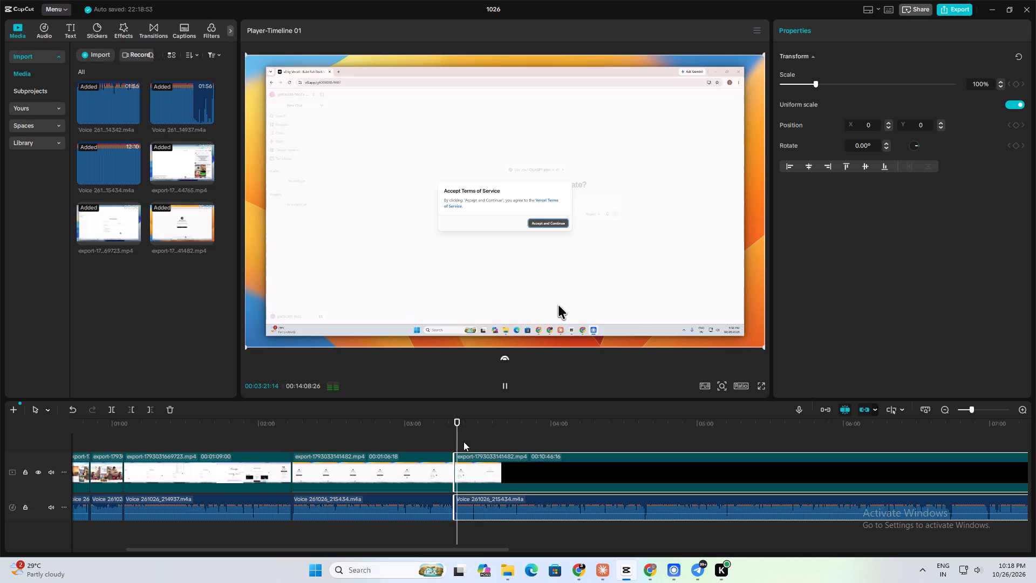
key(space)
key(space)
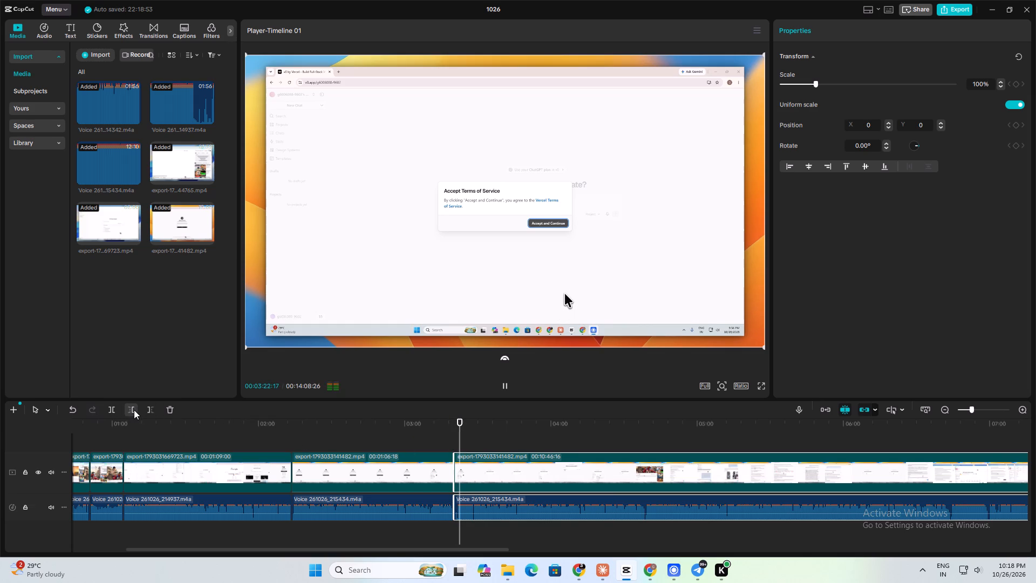
key(space)
click(132, 410)
drag(471, 472, 463, 471)
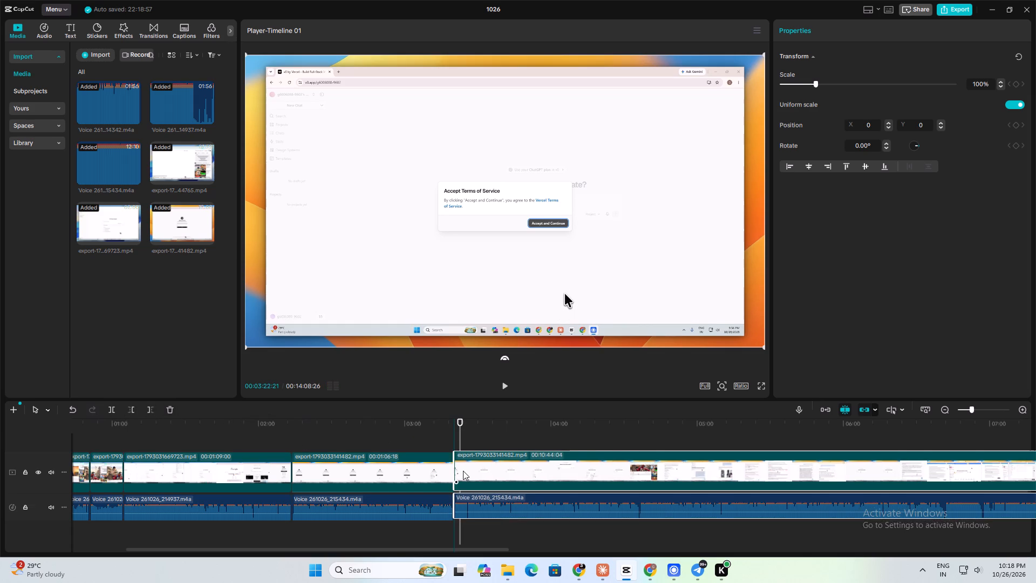
drag(463, 471, 463, 470)
Play the third pair from shortly before the new cut to check the transition.
drag(456, 429, 447, 434)
key(space)
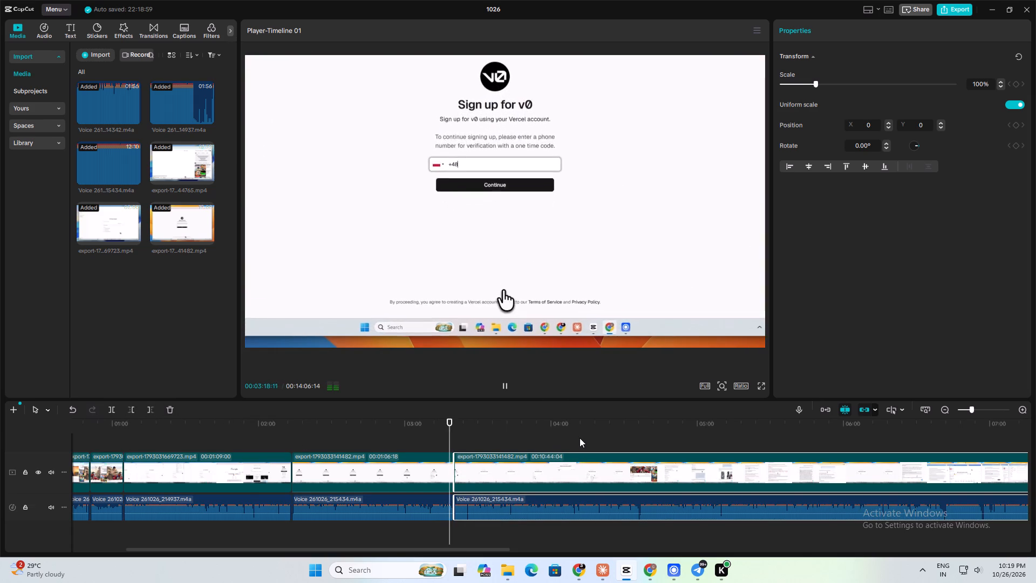
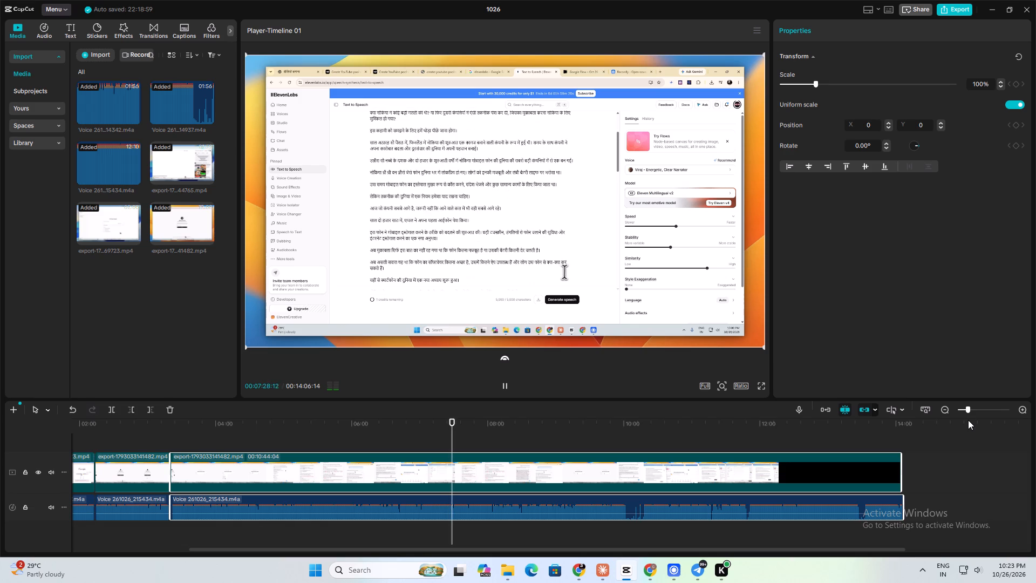
drag(966, 410, 970, 418)
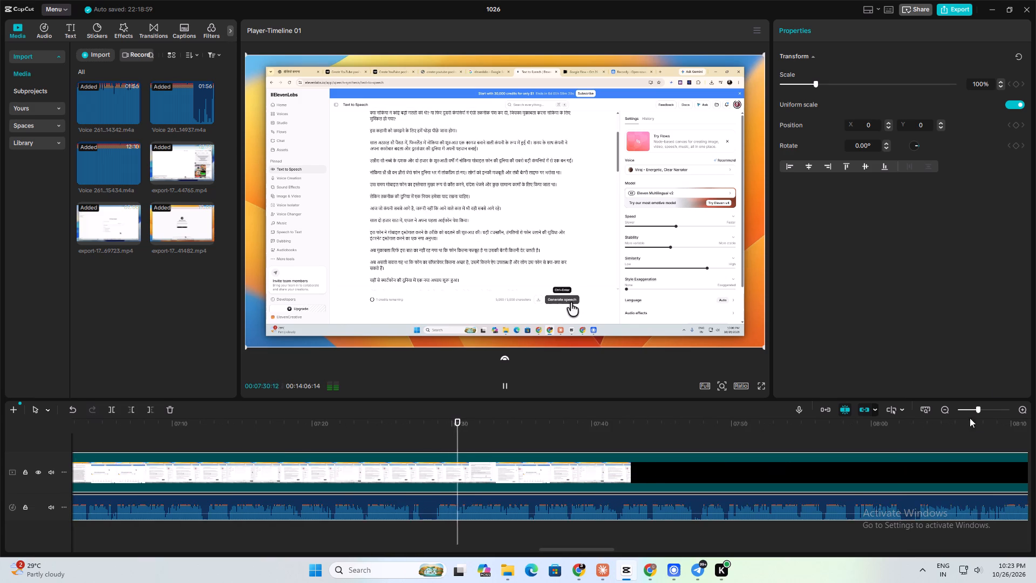
drag(970, 418, 977, 419)
key(space)
drag(456, 430, 392, 452)
key(space)
key(space)
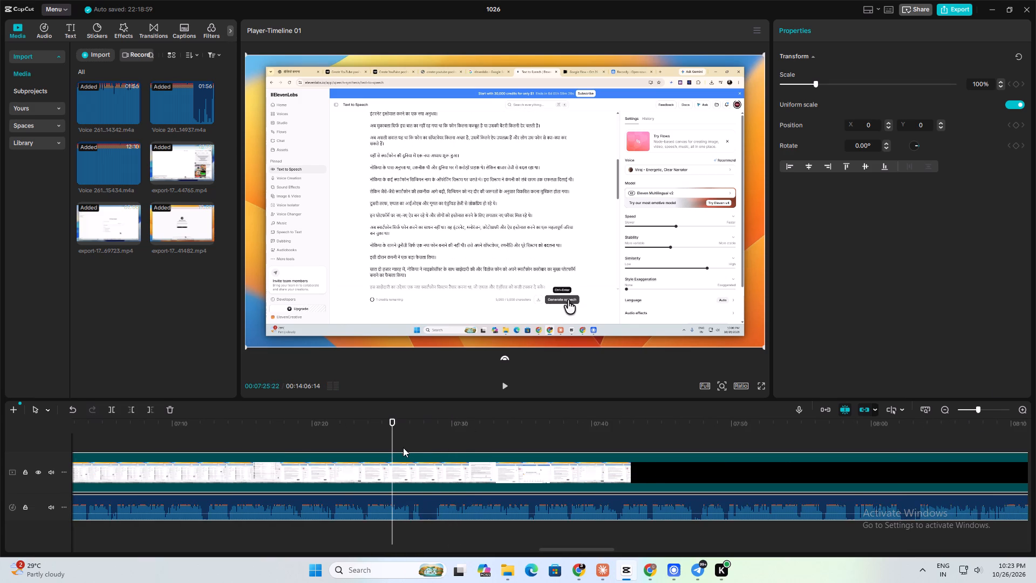
click(502, 385)
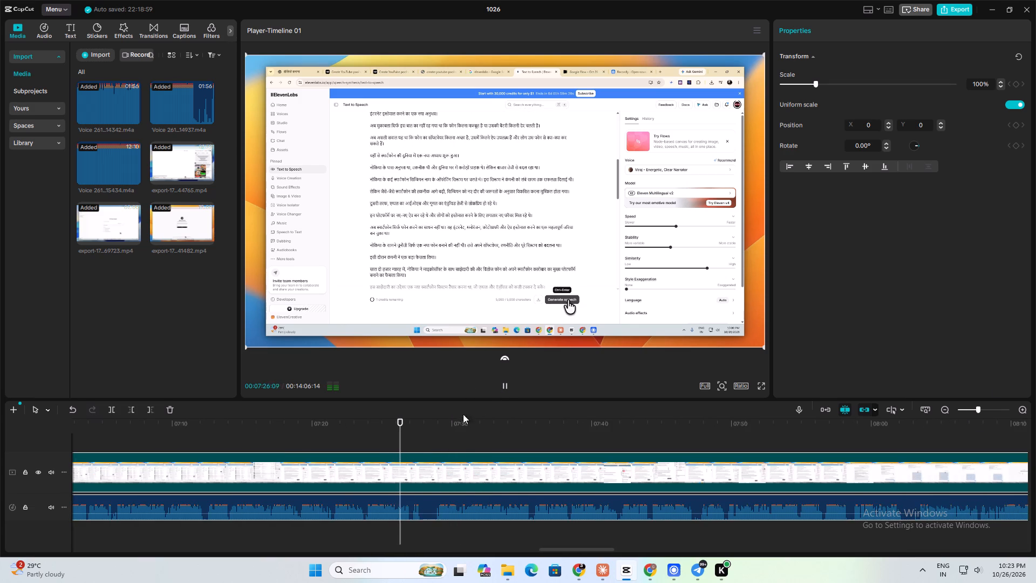
key(space)
click(110, 409)
Trim away everything before 00:07:31:17 from the split-off video and voice clips, and move both back against the preceding part.
key(space)
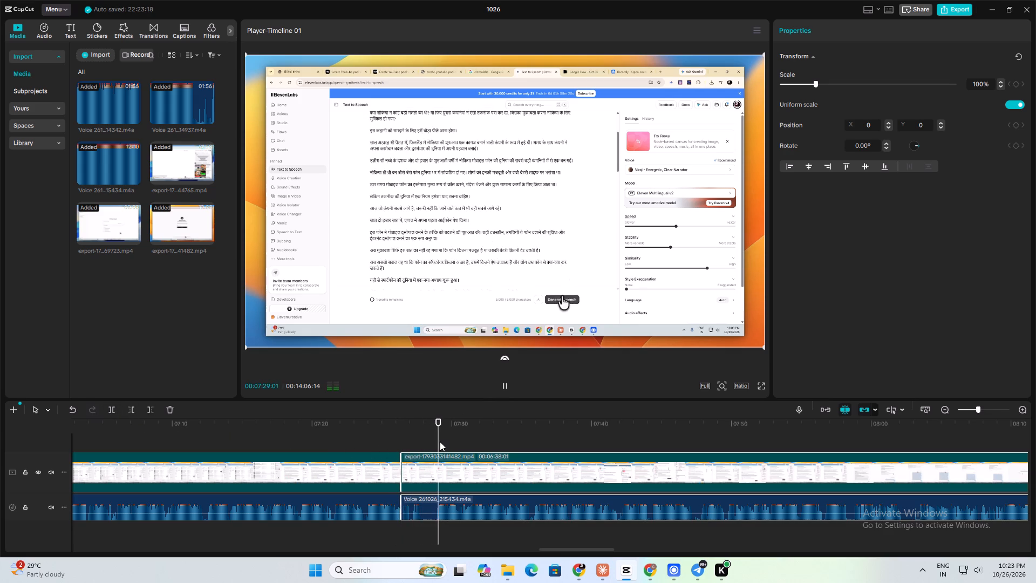
key(space)
click(133, 413)
drag(515, 483, 455, 483)
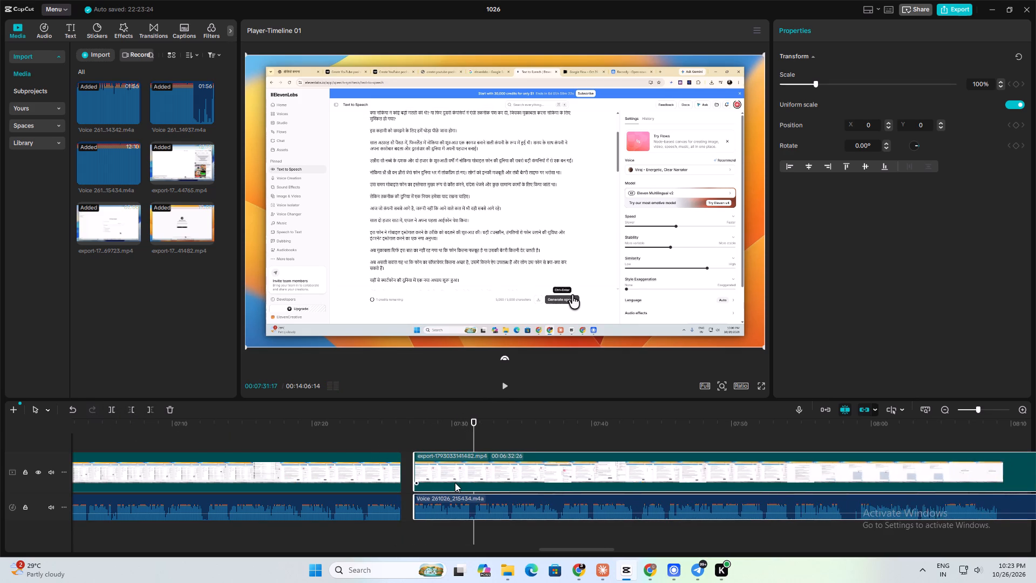
drag(455, 483, 446, 484)
Play from the new cut near 00:07:26 to about 00:07:57 to check the transition and following narration, adjusting the speaker volume.
drag(473, 426, 412, 454)
key(space)
key(space)
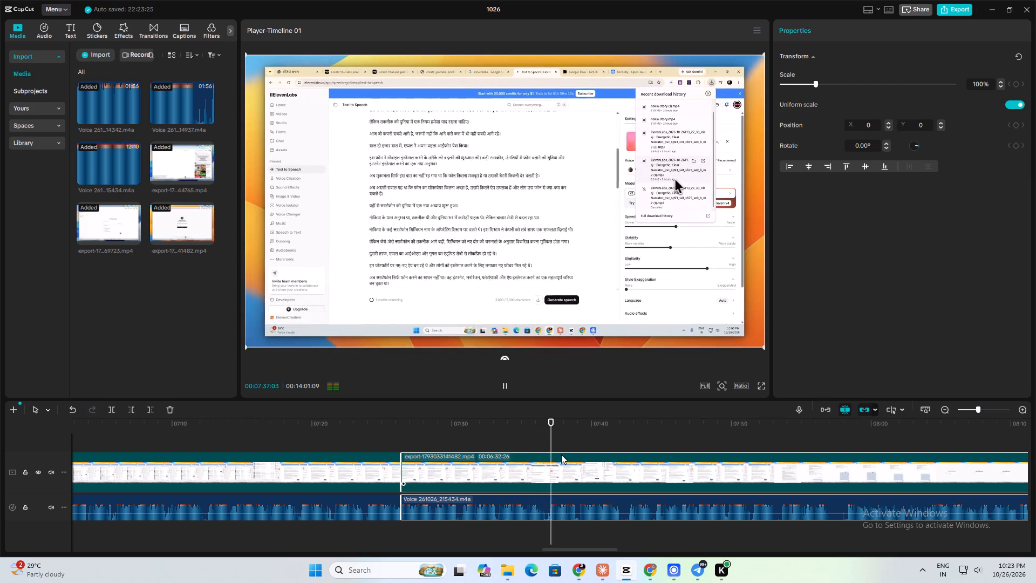
scroll(970, 560, down, 10)
scroll(977, 568, up, 1)
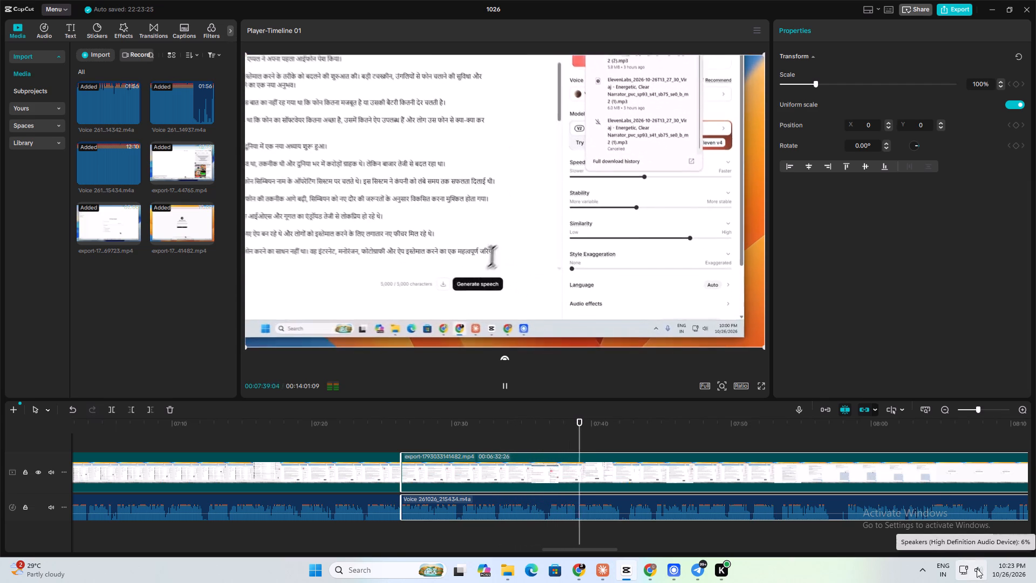
scroll(980, 565, up, 1)
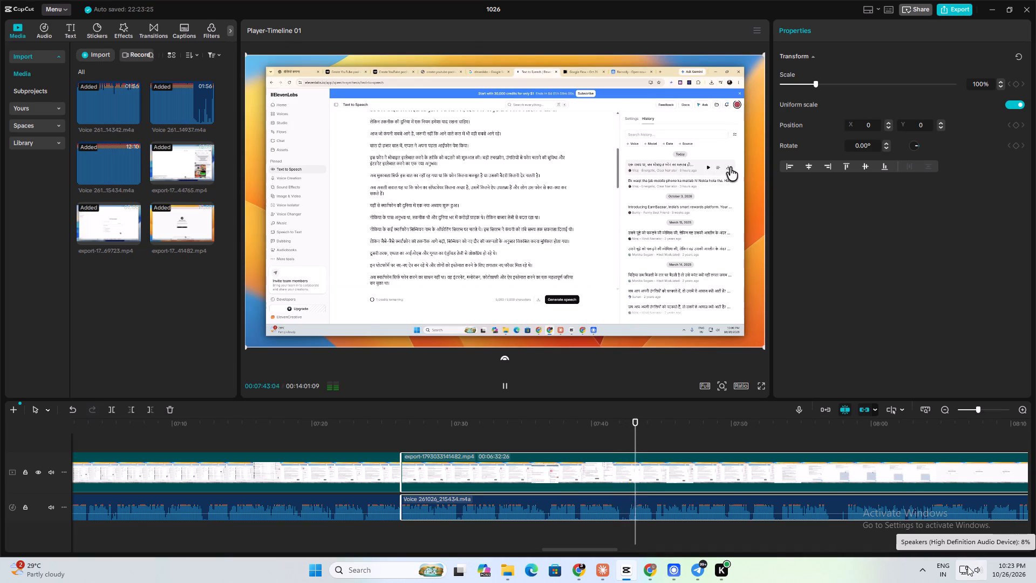
scroll(975, 570, up, 1)
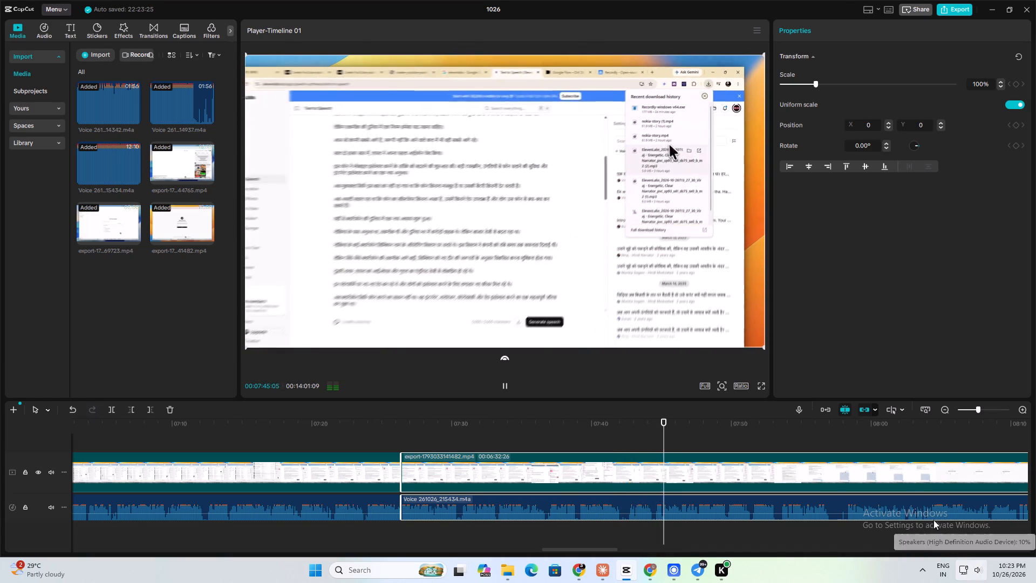
drag(970, 408, 970, 410)
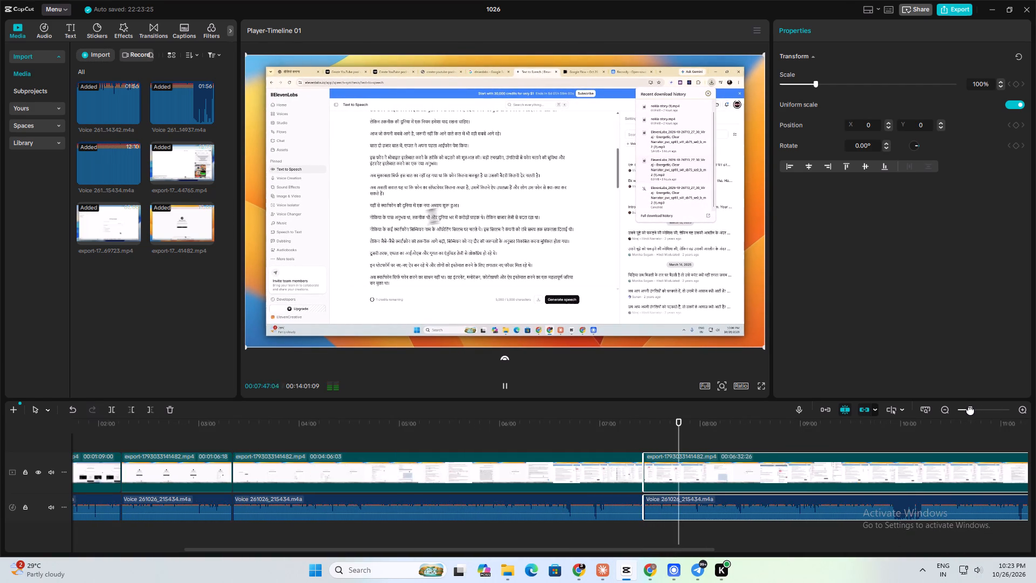
drag(970, 410, 971, 414)
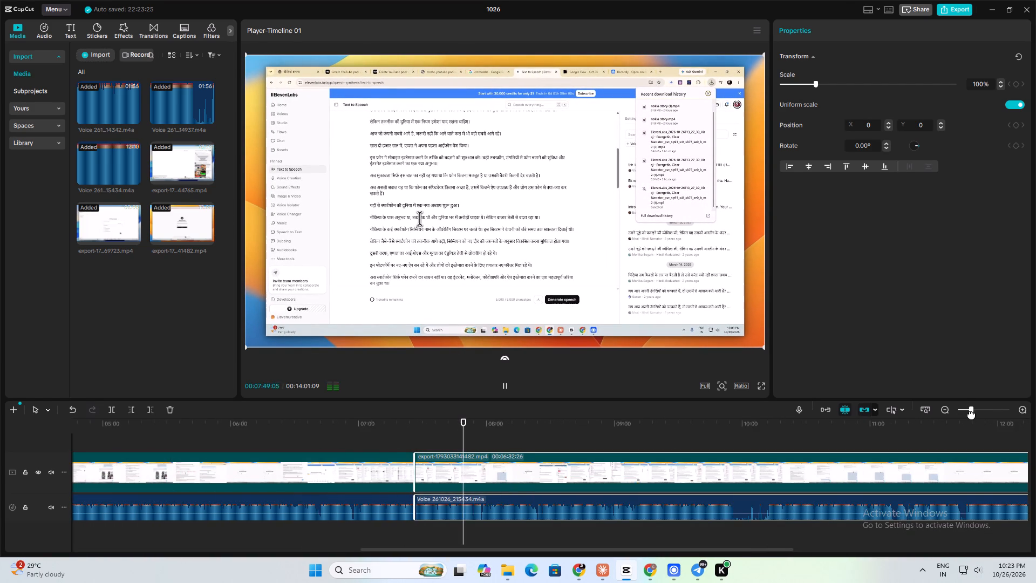
drag(971, 414, 973, 415)
scroll(981, 577, up, 3)
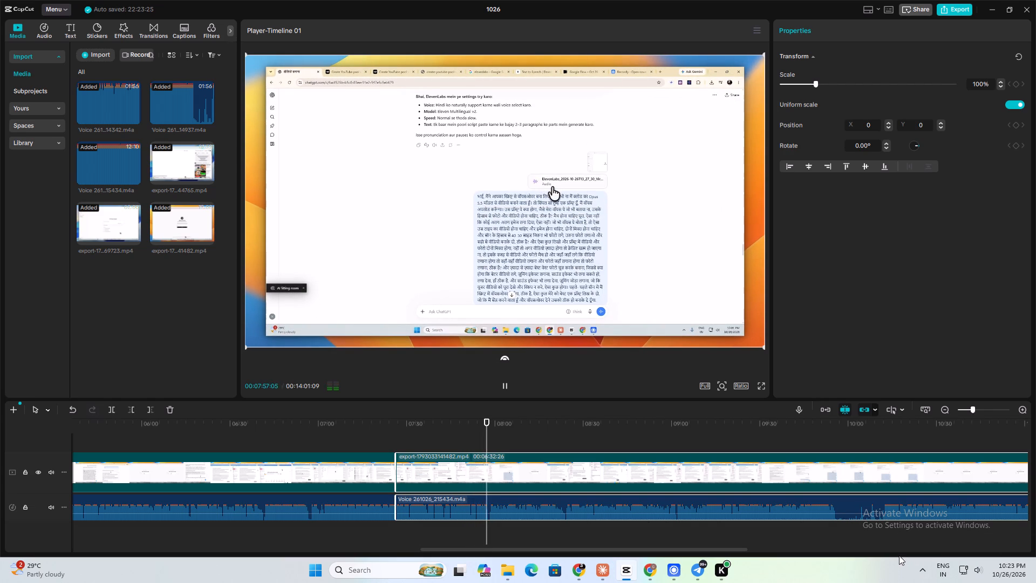
Find the unwanted part near 00:07:53, cut about 6 seconds from the third pair's video and voice there, and close the gap.
click(979, 408)
key(space)
drag(490, 429, 393, 467)
key(space)
key(space)
Find the cut point near 00:07:53 by replaying that passage, and split the third pair's video and voice clips there.
drag(383, 423, 298, 457)
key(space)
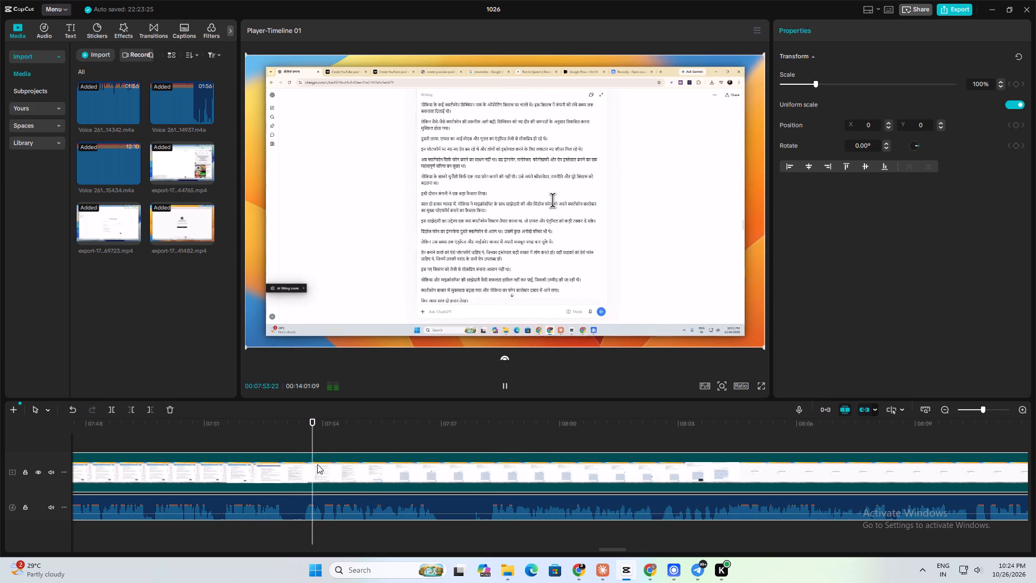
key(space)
click(112, 412)
Trim away everything before about 00:07:59 from the split-off video and voice clips, and move both back against the preceding part.
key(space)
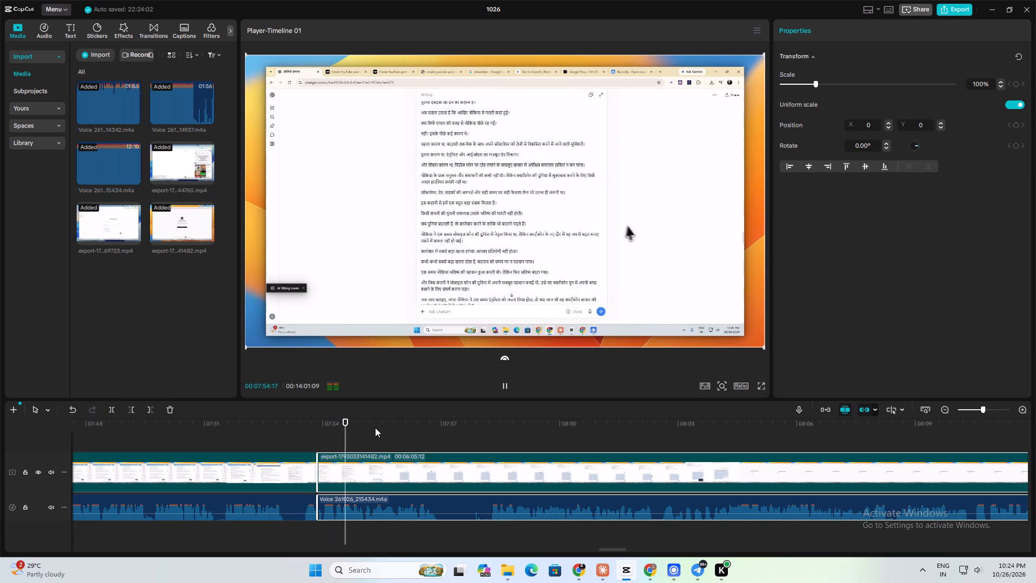
drag(380, 422, 505, 470)
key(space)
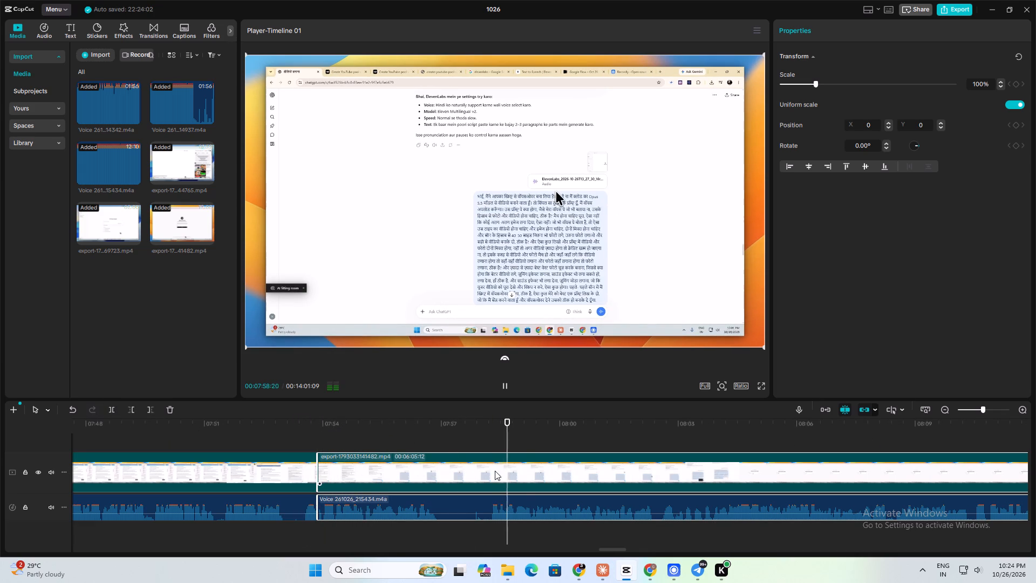
click(984, 409)
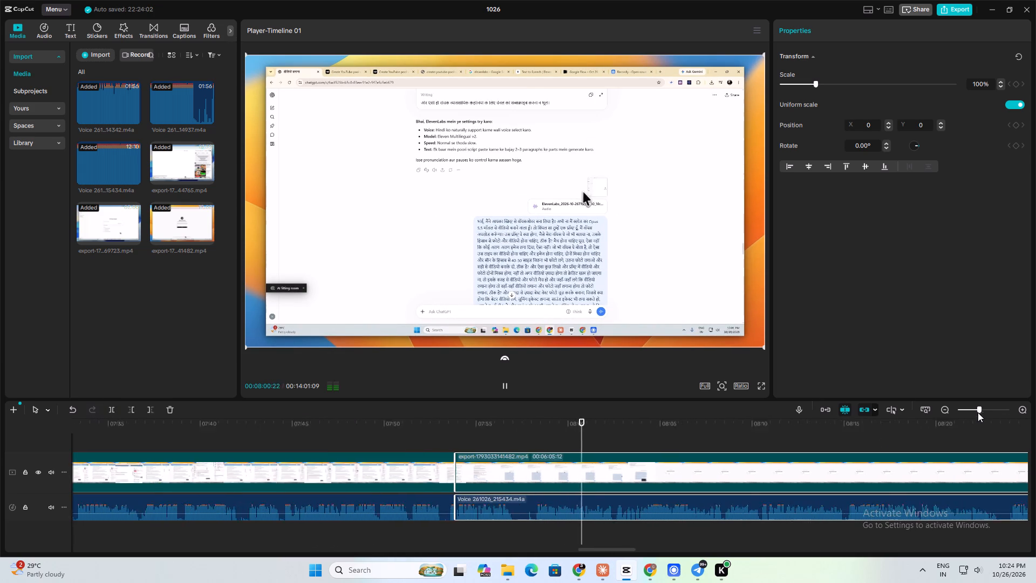
drag(597, 421, 454, 452)
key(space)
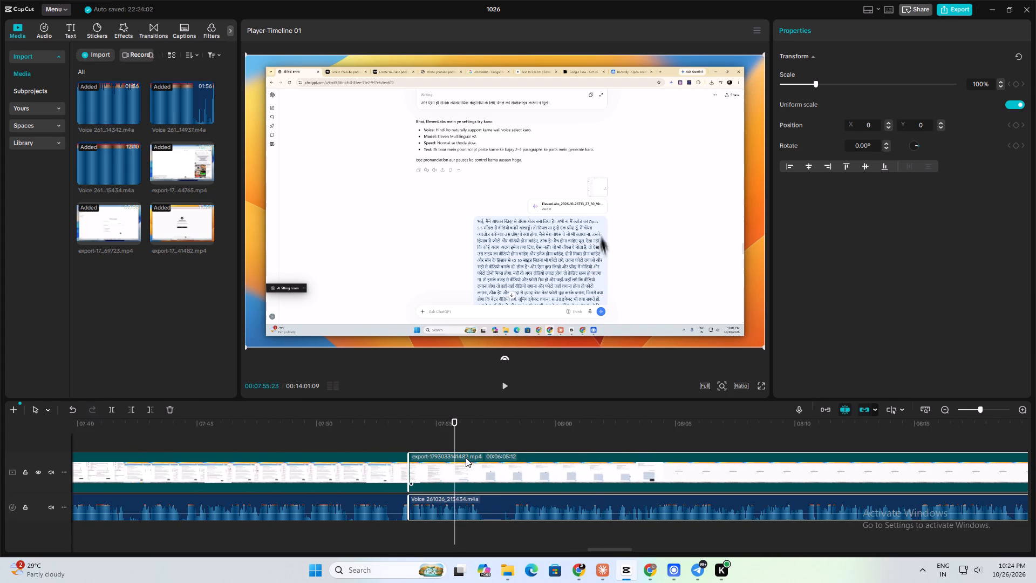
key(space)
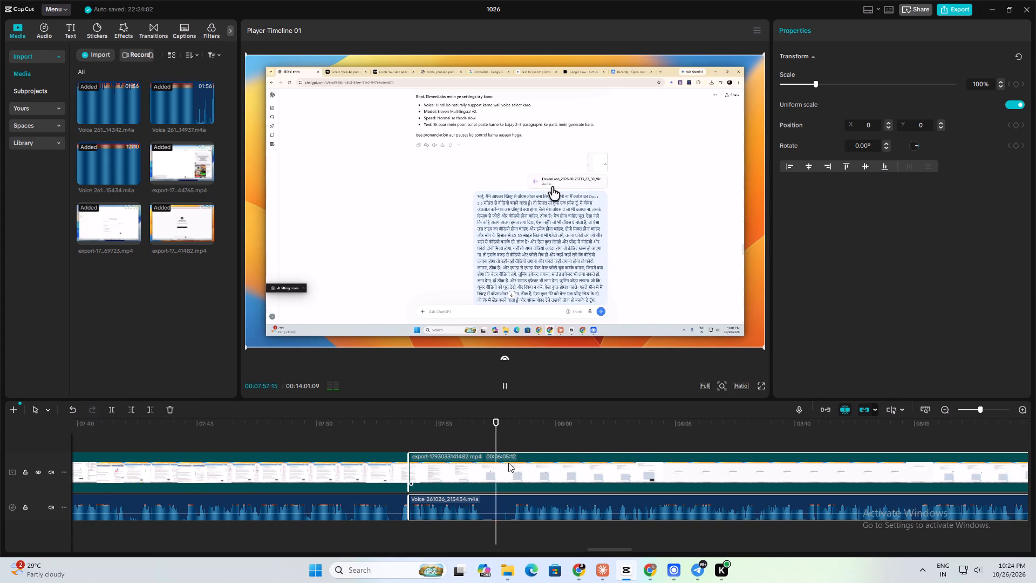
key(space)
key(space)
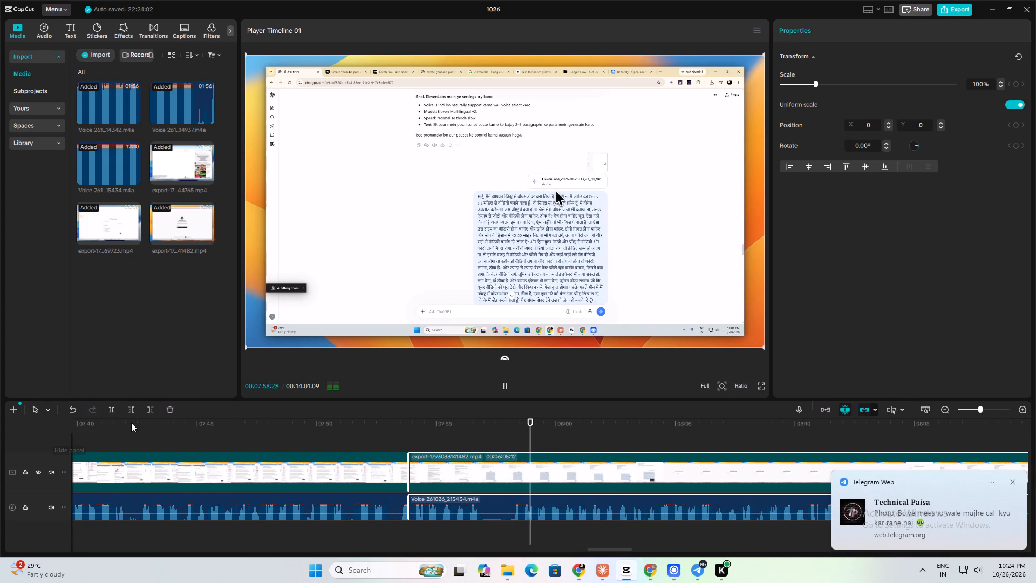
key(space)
click(131, 412)
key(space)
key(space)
drag(612, 471, 489, 477)
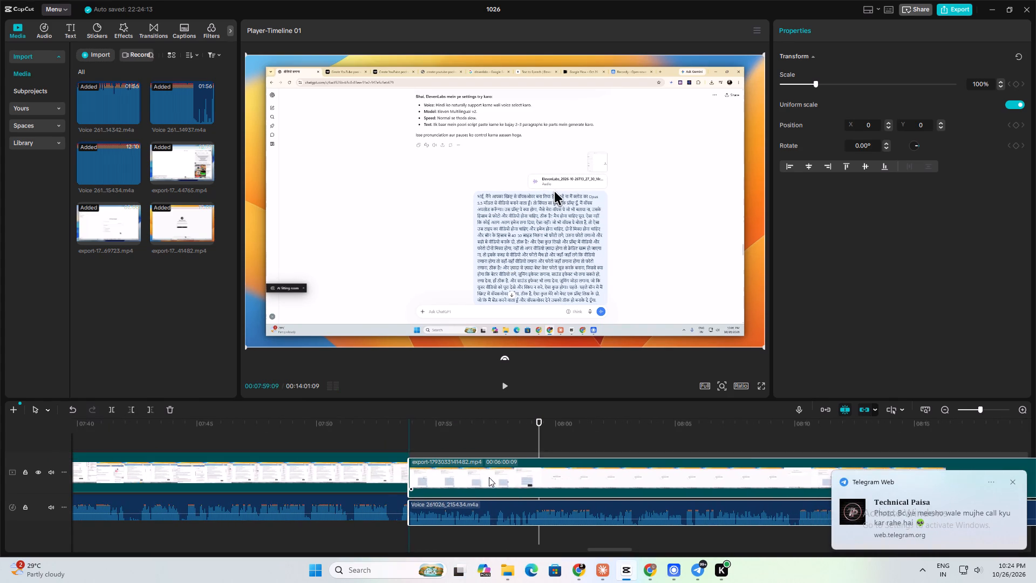
drag(489, 477, 493, 477)
Replay the join, trim the preceding video and voice clips to end at 00:07:53:01, and move the following pair back against them.
drag(536, 425, 401, 454)
drag(393, 428, 367, 439)
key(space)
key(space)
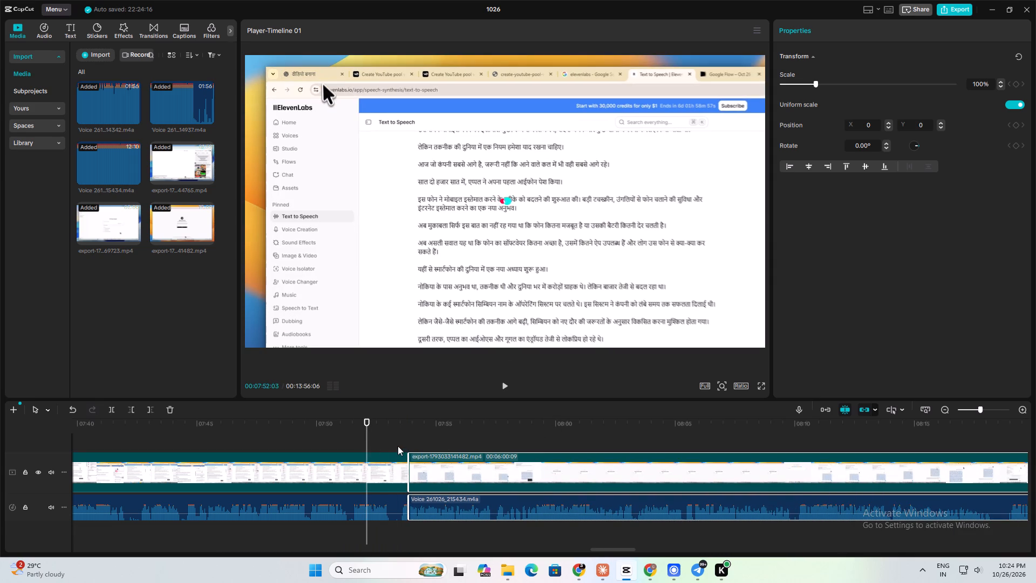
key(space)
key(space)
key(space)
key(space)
drag(390, 538, 390, 455)
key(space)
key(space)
click(152, 408)
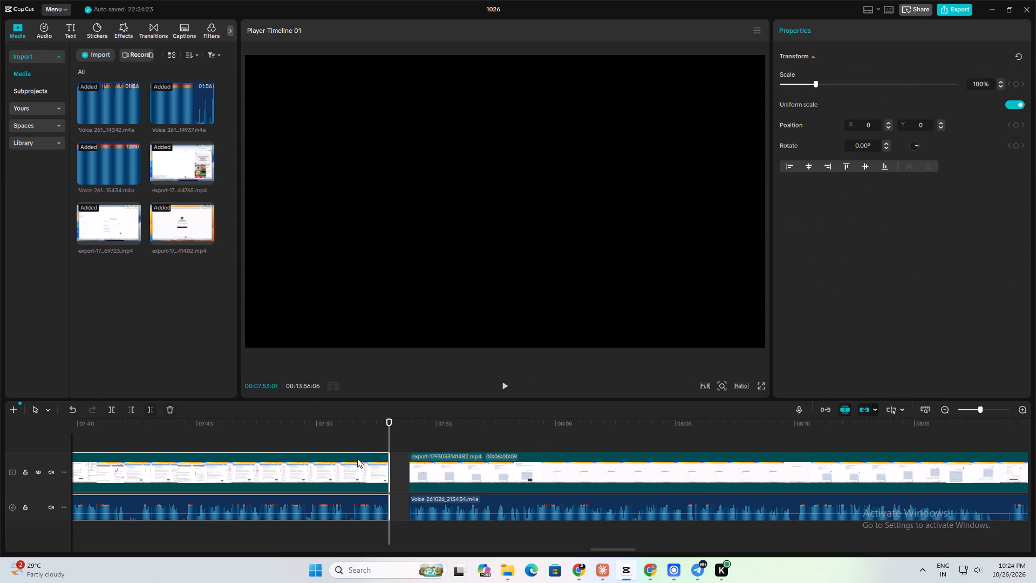
drag(474, 431, 479, 510)
drag(471, 542, 460, 460)
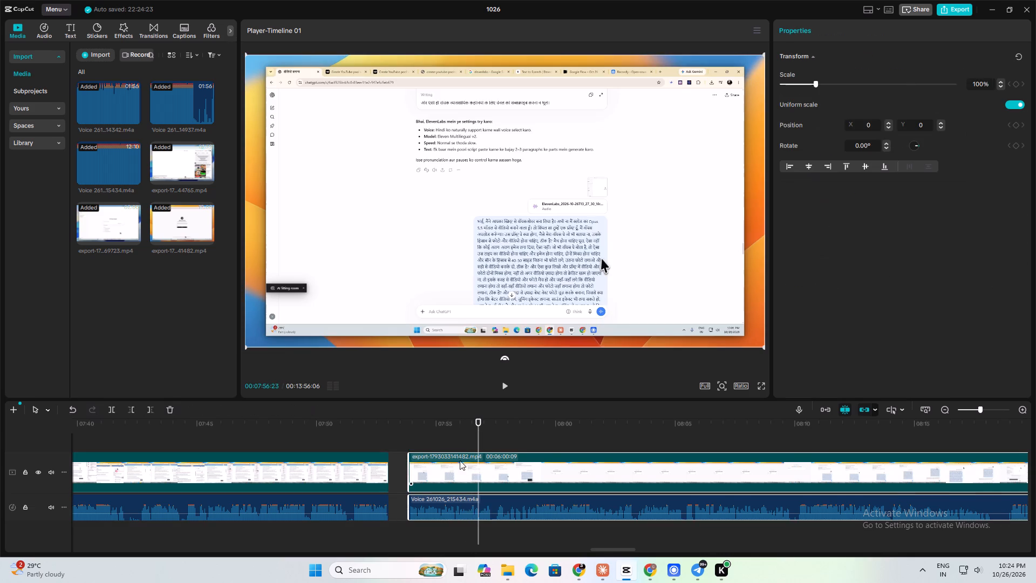
drag(456, 462, 437, 465)
Play across the new join near 00:07:53 to check the transition and following narration, adjusting the speaker volume.
drag(466, 425, 372, 459)
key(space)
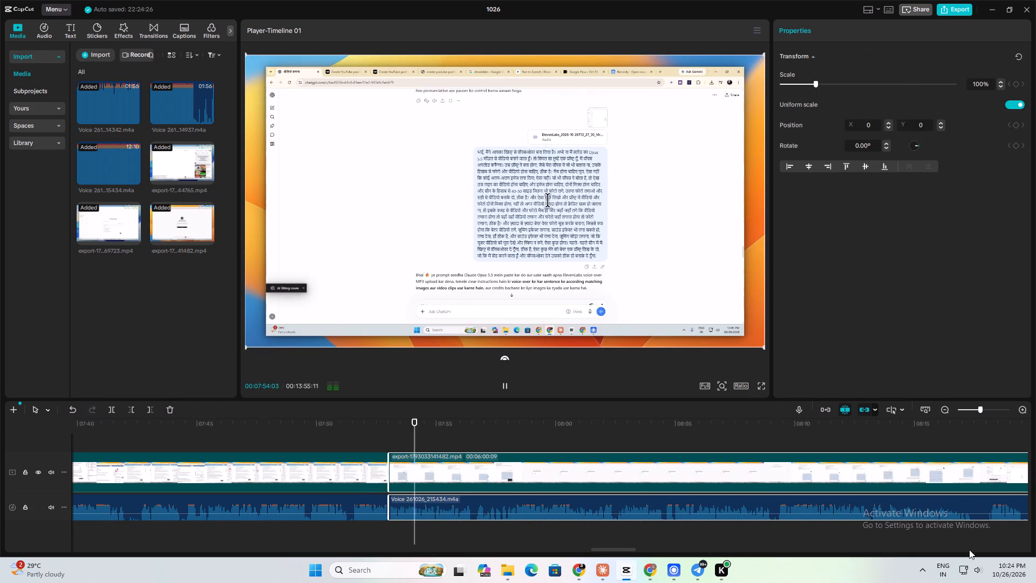
scroll(985, 567, up, 3)
scroll(976, 571, down, 1)
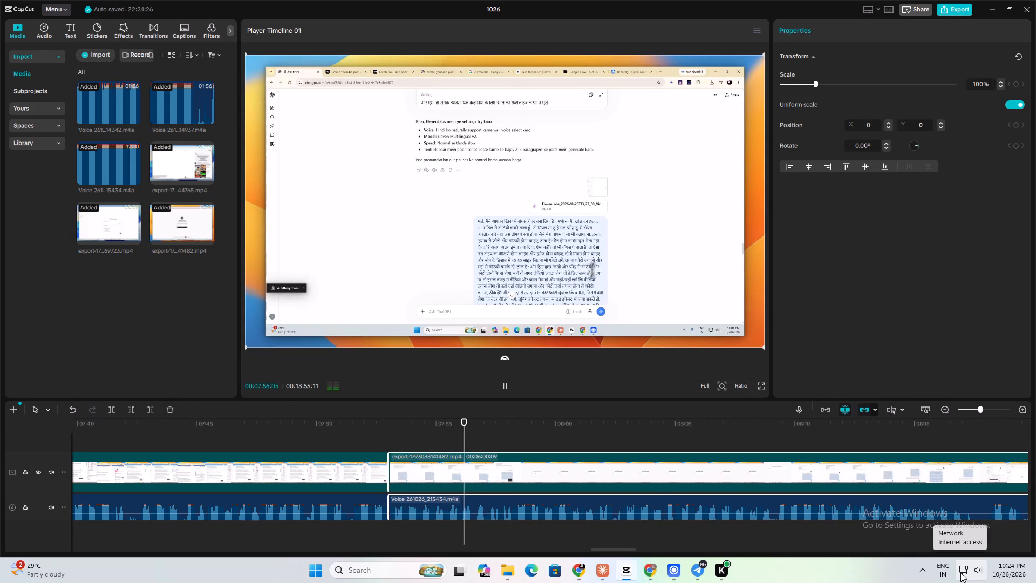
Scan the third pair from about 00:07:58 onward for the next unwanted section, and split its video and voice clips at 00:09:47:22.
drag(973, 410, 970, 410)
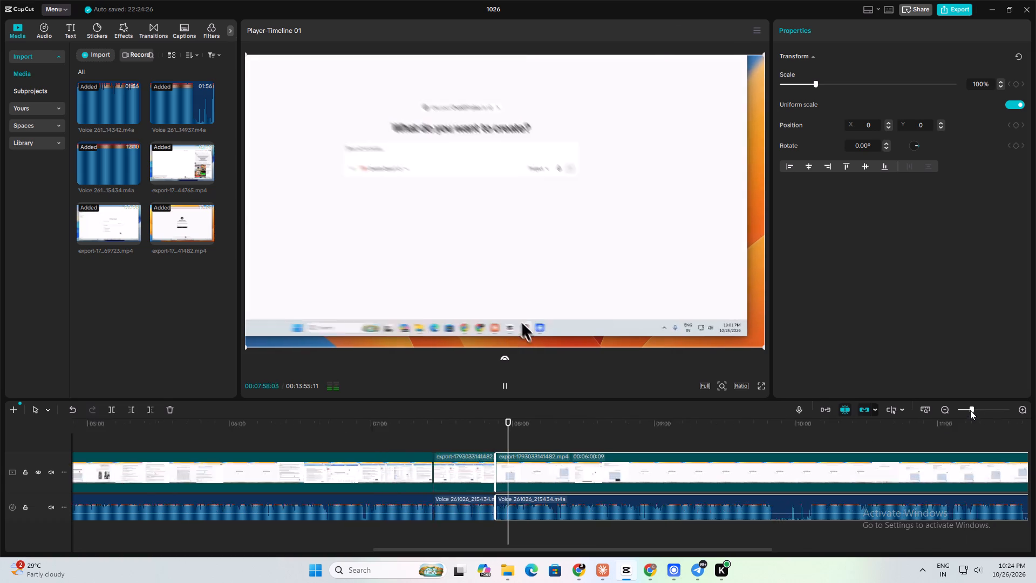
drag(970, 410, 967, 412)
click(967, 412)
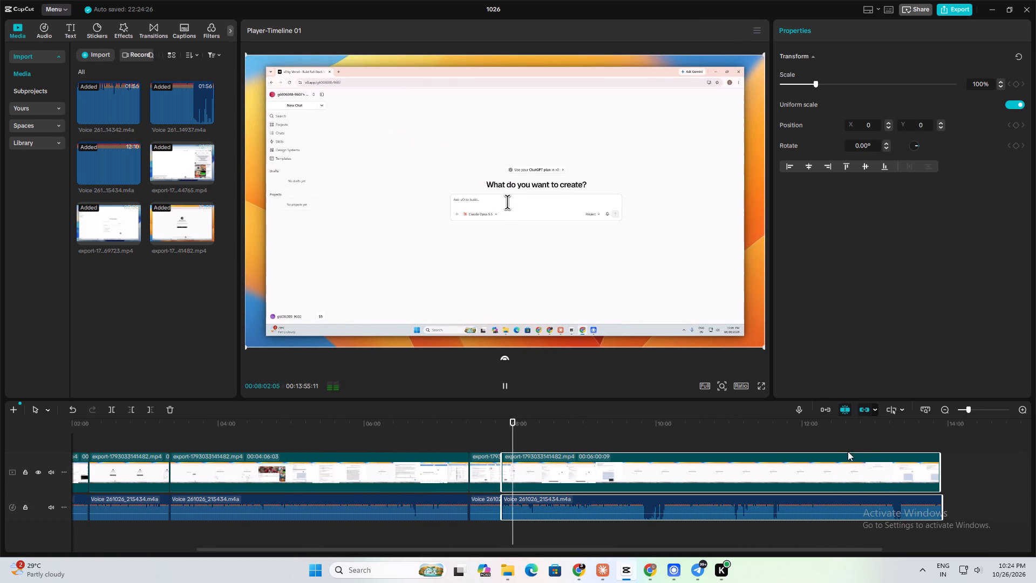
click(968, 408)
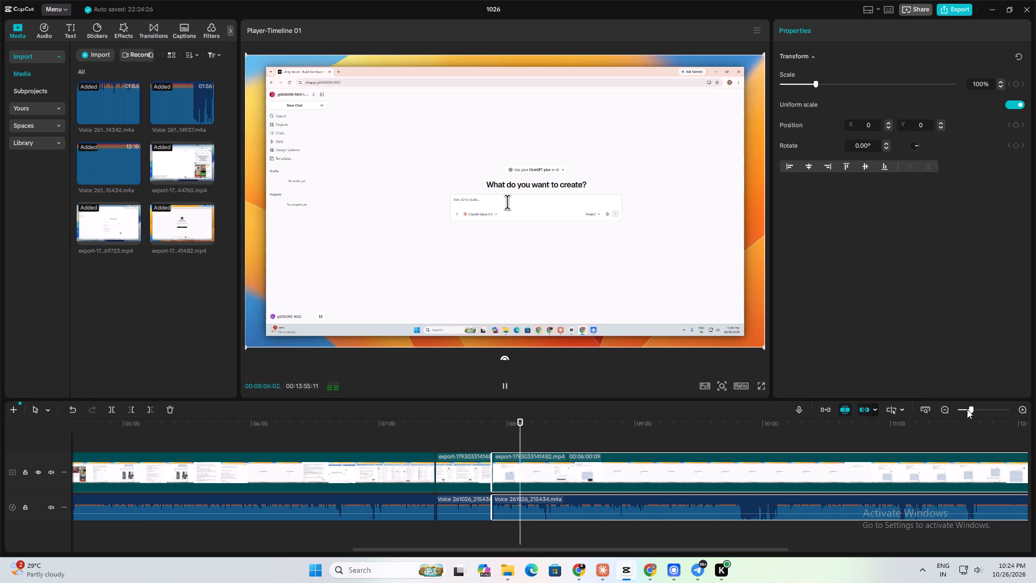
click(971, 408)
drag(520, 421, 624, 446)
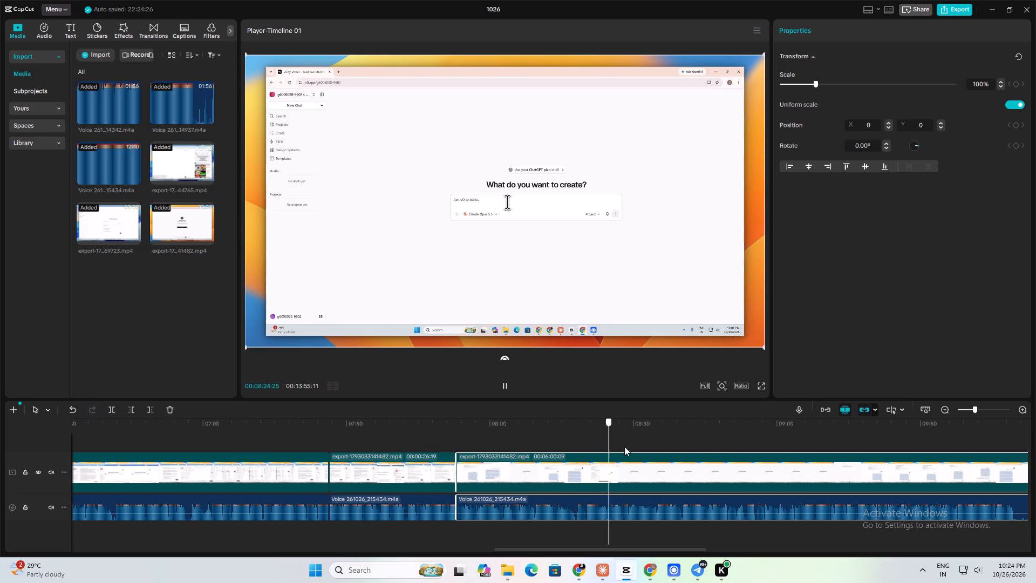
drag(624, 446, 710, 447)
key(space)
key(space)
drag(711, 423, 849, 456)
key(space)
key(space)
drag(851, 425, 1035, 468)
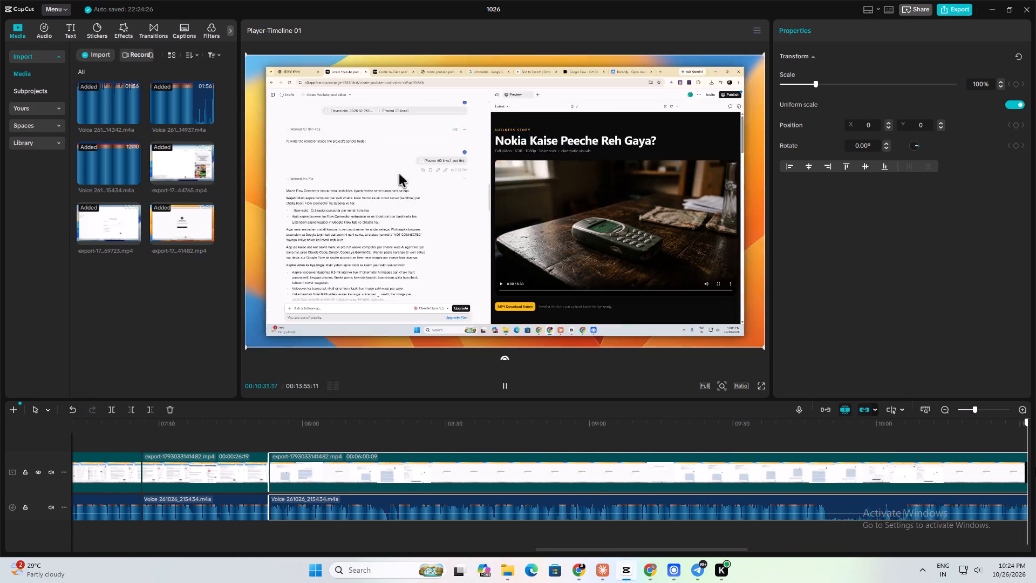
drag(1035, 468, 743, 481)
key(space)
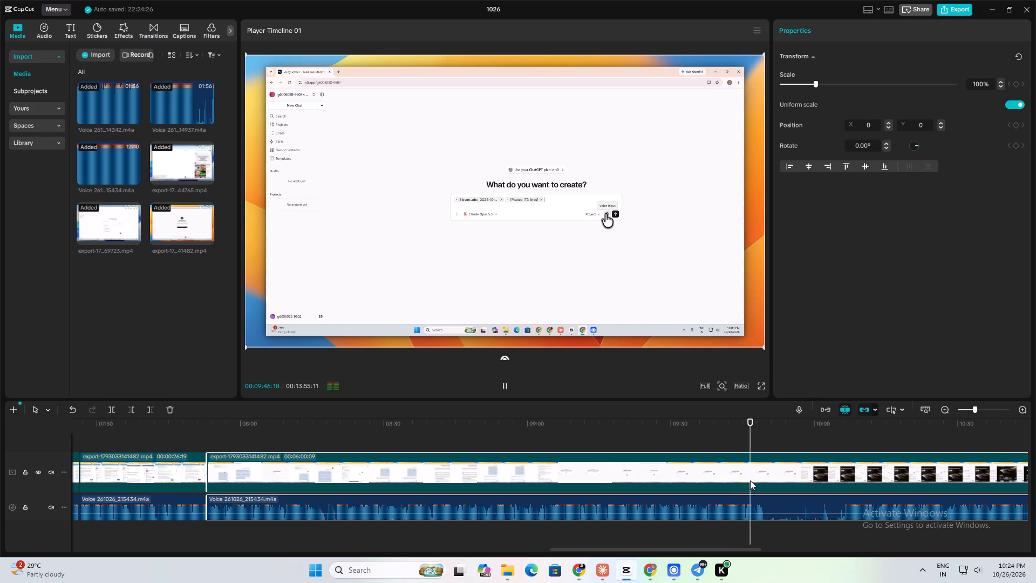
key(space)
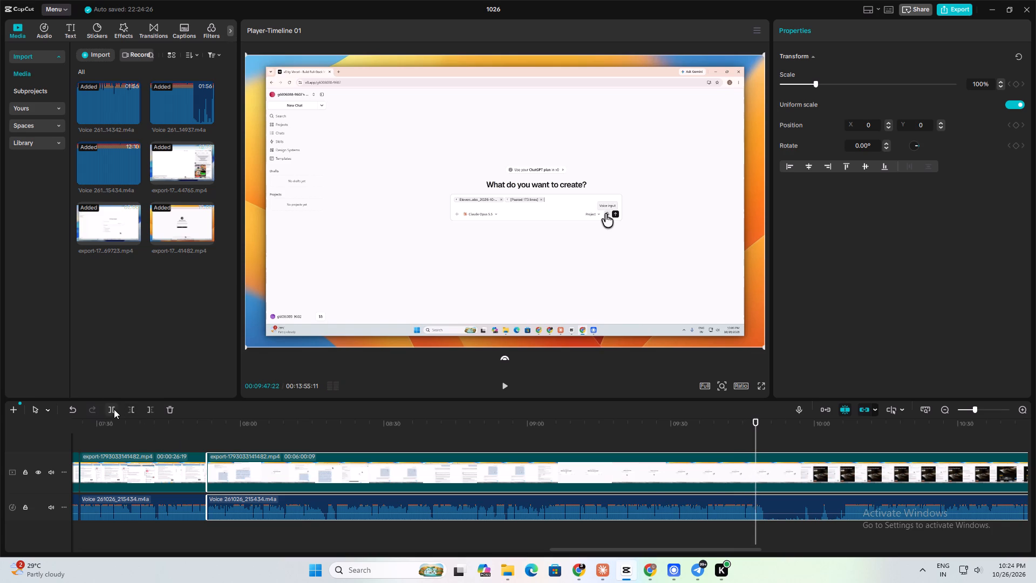
click(113, 409)
Trim away everything before 00:10:06:19 from the split-off video and voice clips, and move both back against the preceding part.
key(space)
drag(766, 428, 846, 455)
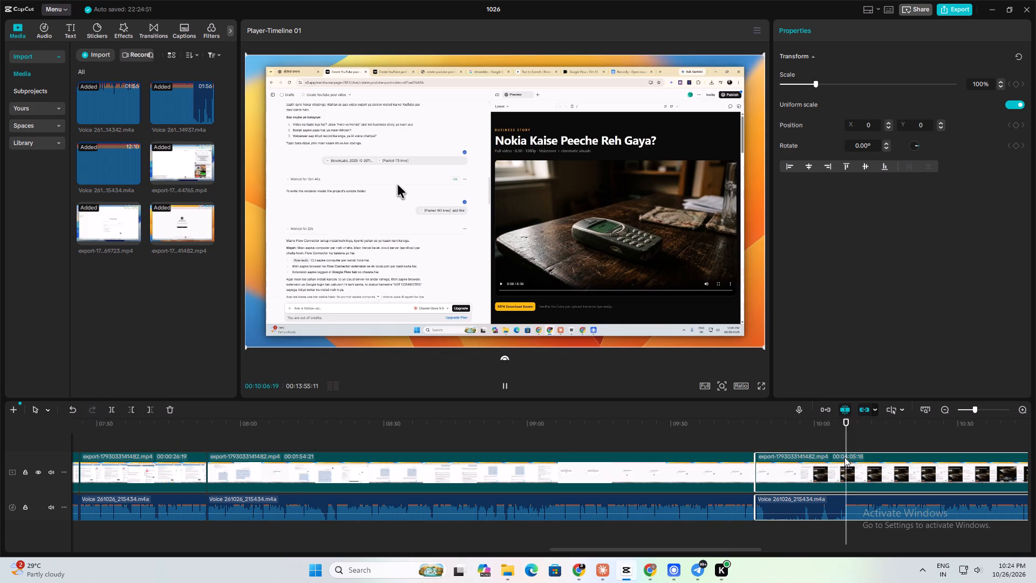
click(128, 404)
drag(895, 473, 814, 473)
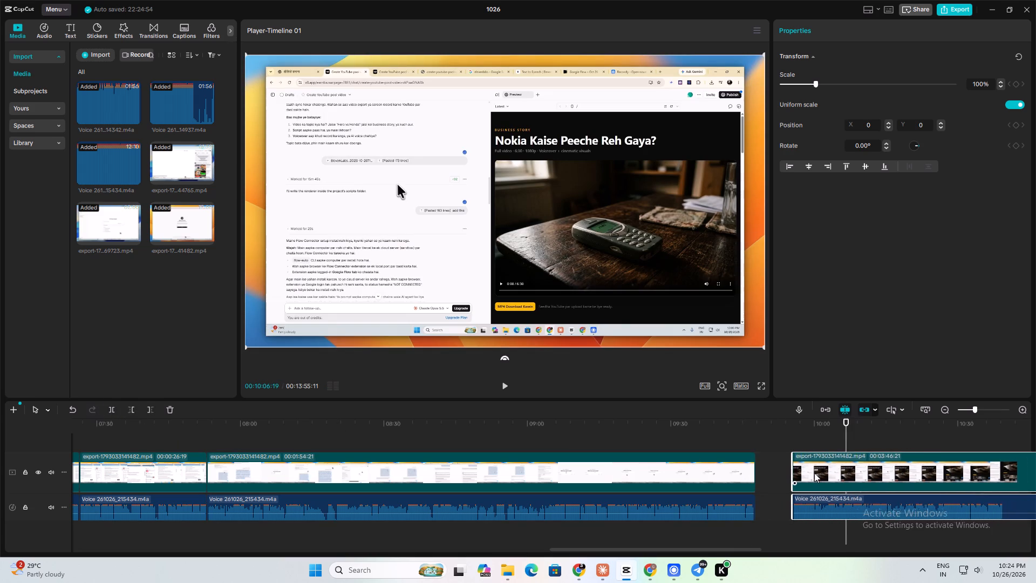
drag(814, 473, 806, 474)
Play the third pair from the new cut near 00:09:47 to check the transition.
drag(844, 431, 753, 456)
key(space)
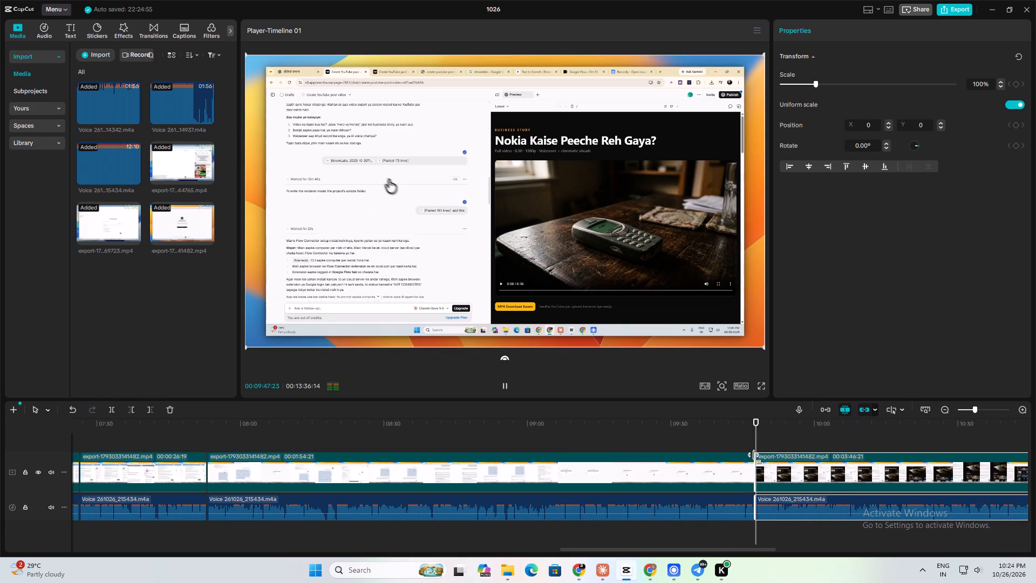
Skim the last part of the third pair for the next unwanted section, and split its video and voice clips at 00:11:17:03.
click(970, 410)
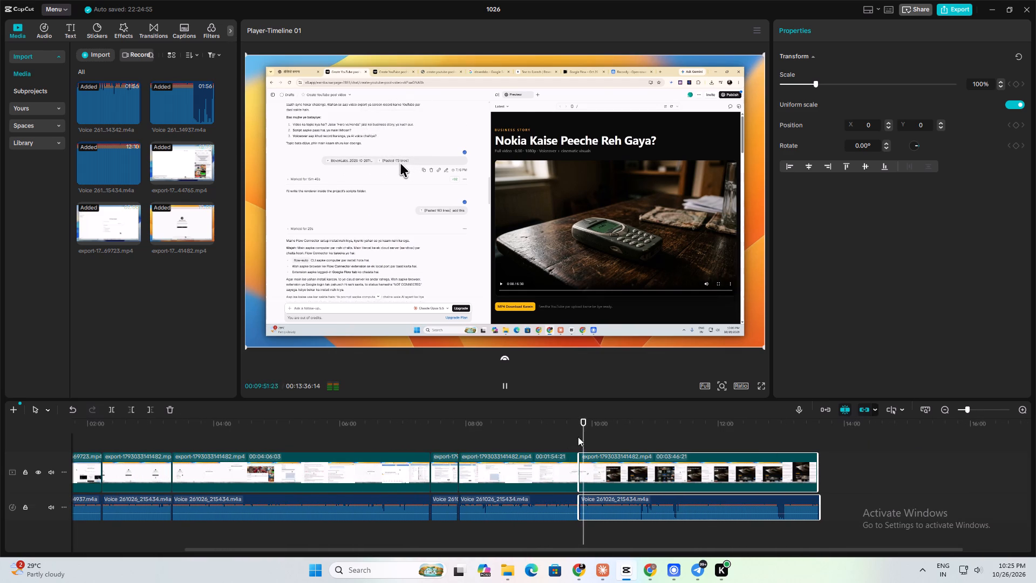
drag(582, 429, 643, 453)
key(space)
key(space)
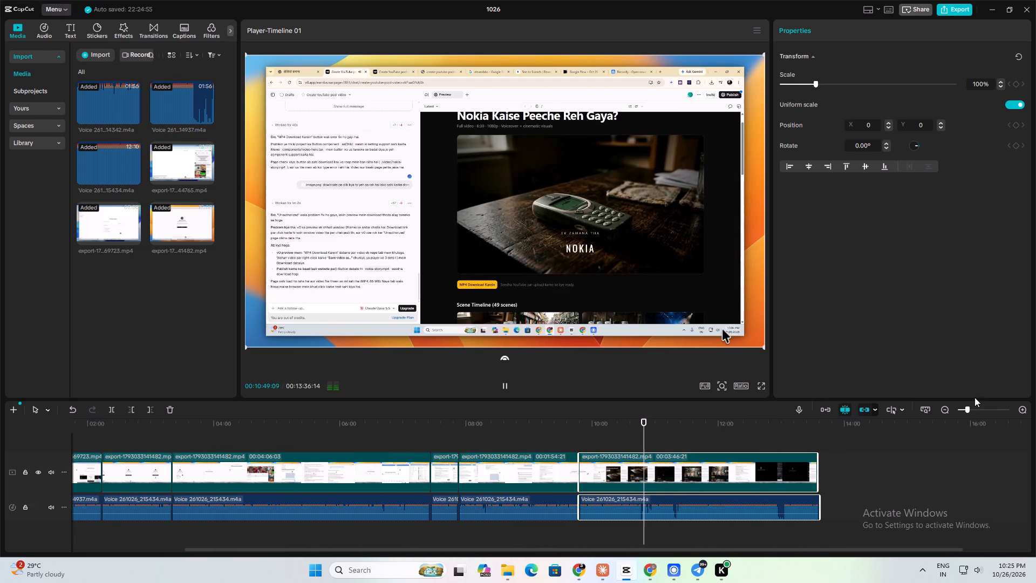
drag(971, 413, 976, 412)
click(965, 407)
drag(649, 432, 692, 468)
key(space)
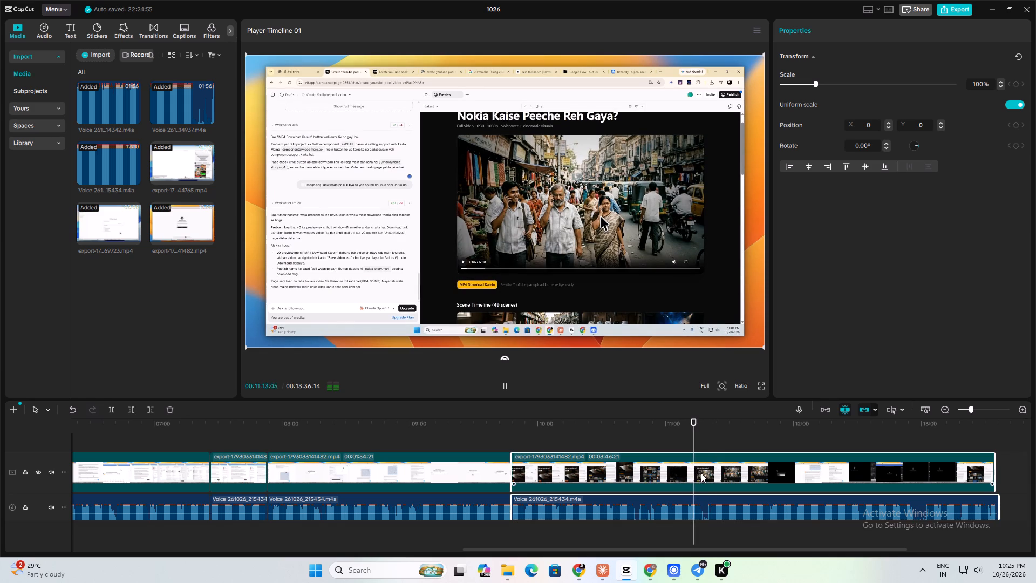
drag(694, 419, 698, 429)
key(space)
key(space)
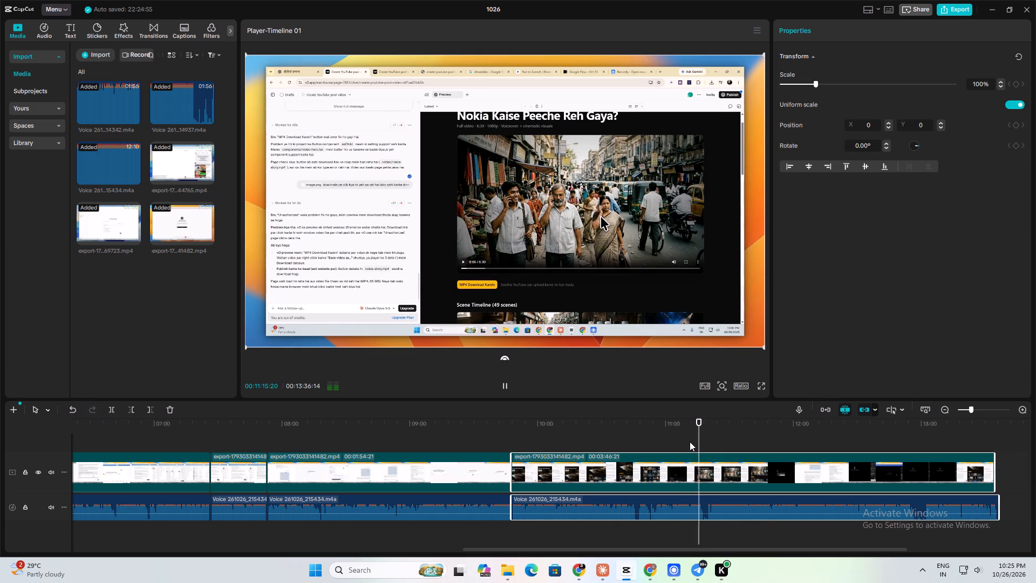
key(space)
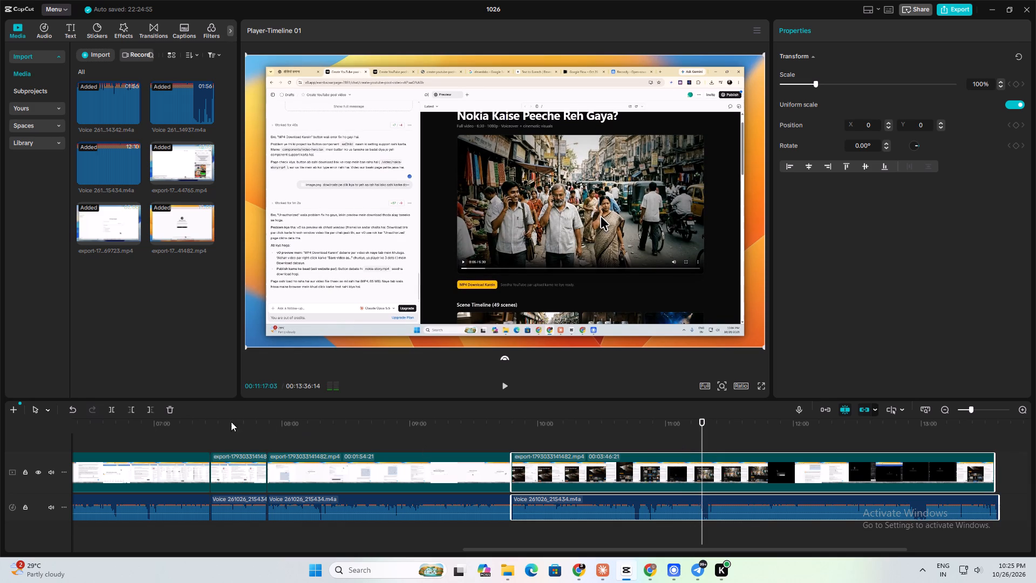
click(113, 410)
Trim away everything before 00:11:21:23 from the split-off video and voice clips, and move both back against the preceding part.
key(space)
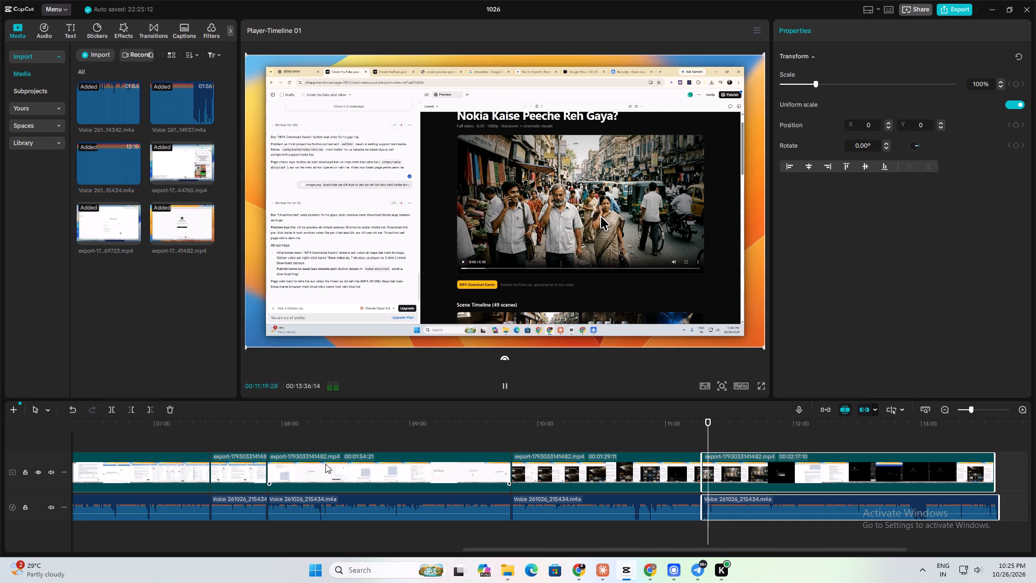
key(space)
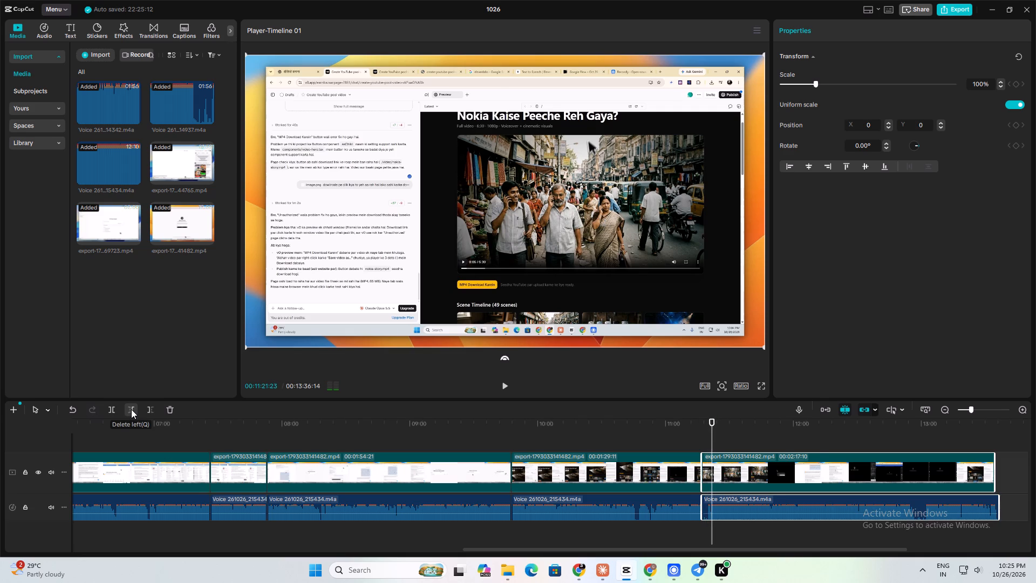
click(131, 409)
drag(748, 466, 735, 465)
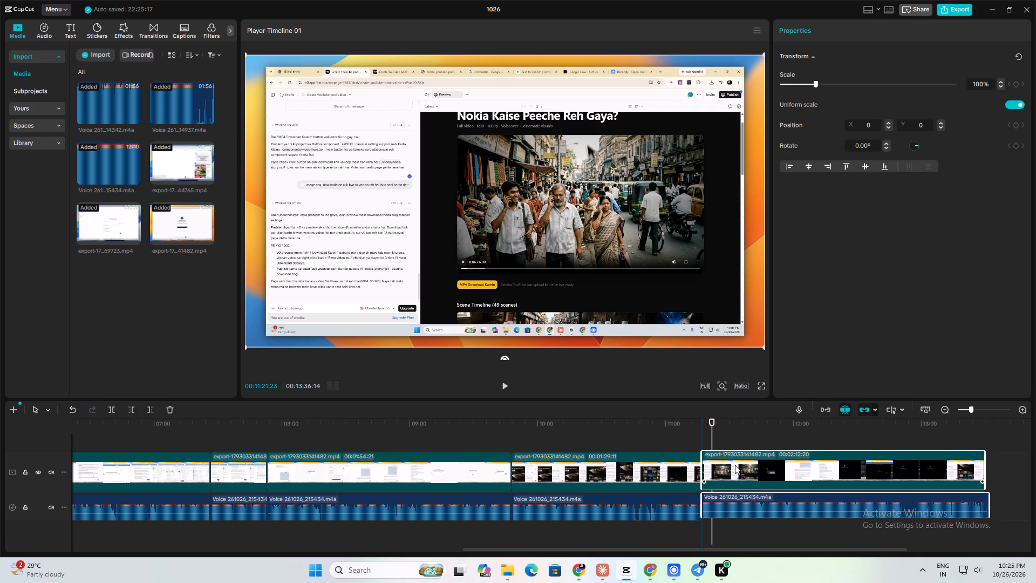
drag(735, 465, 735, 465)
Play the third pair from the new cut near 00:11:17 to check the transition.
drag(712, 421, 700, 432)
key(space)
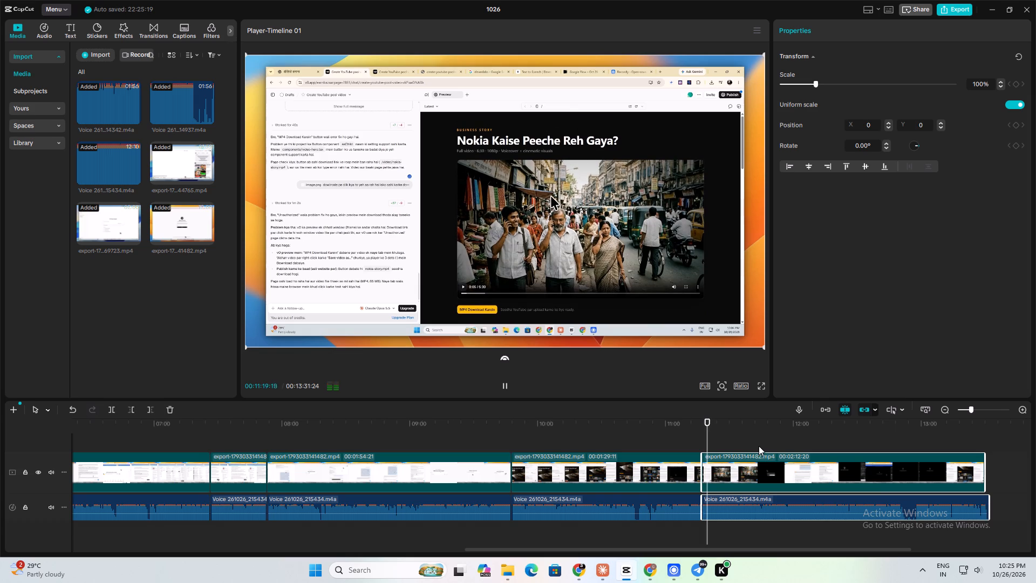
Skim the rest of the third pair for the next unwanted section, and split its video and voice clips near 00:12:49.
scroll(981, 570, down, 3)
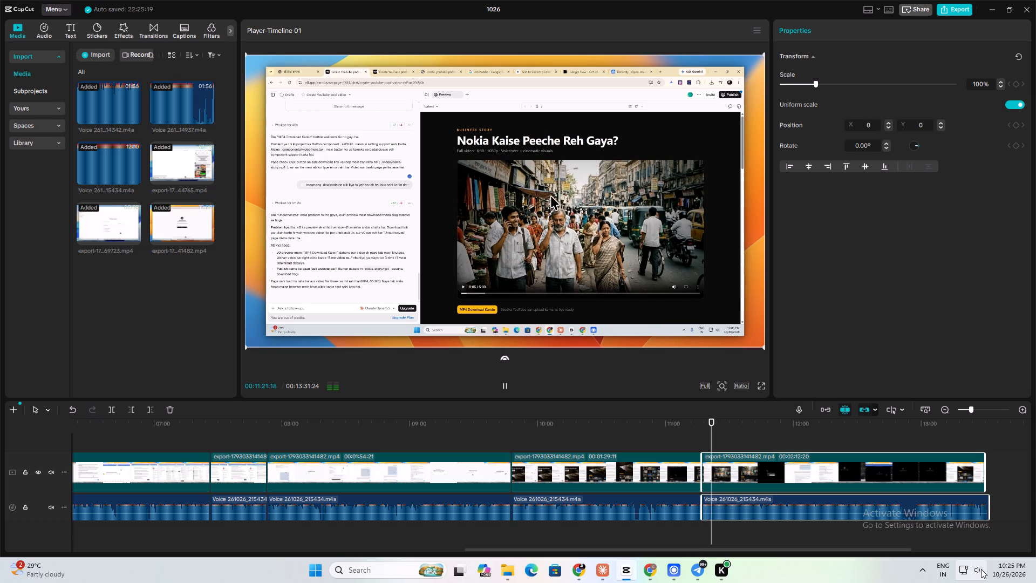
scroll(981, 569, down, 1)
drag(718, 425, 891, 471)
key(space)
key(space)
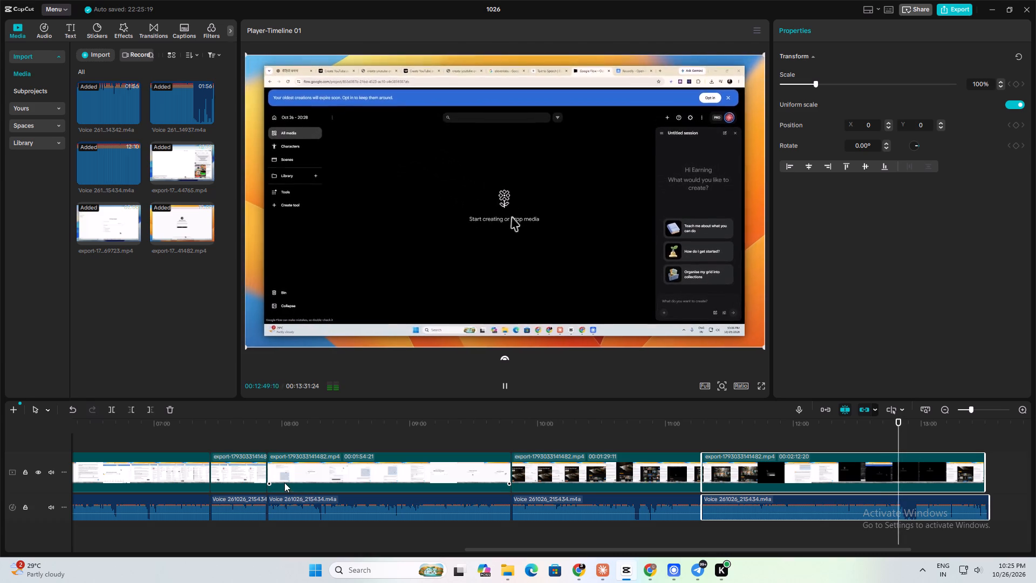
key(space)
click(112, 407)
key(space)
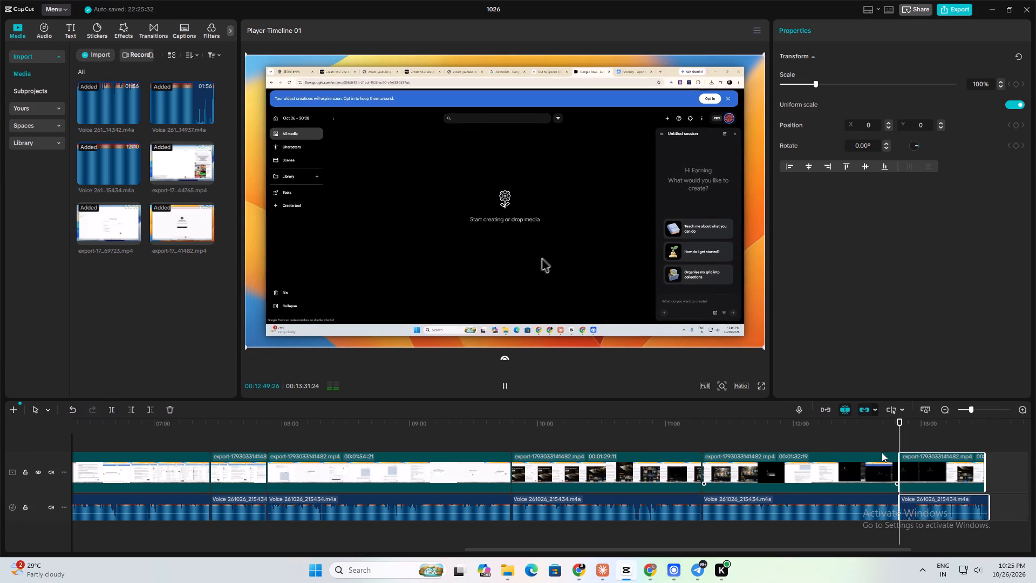
Trim away everything before 00:12:58:13 from the split-off video and voice clips, and move both back against the preceding part.
drag(904, 429, 914, 439)
key(space)
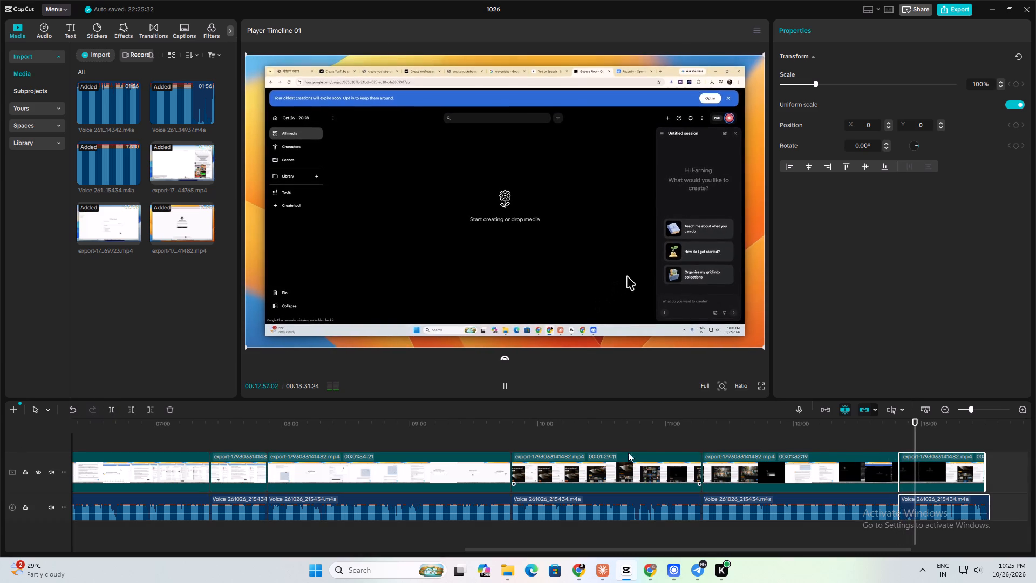
key(space)
key(space)
click(133, 411)
key(space)
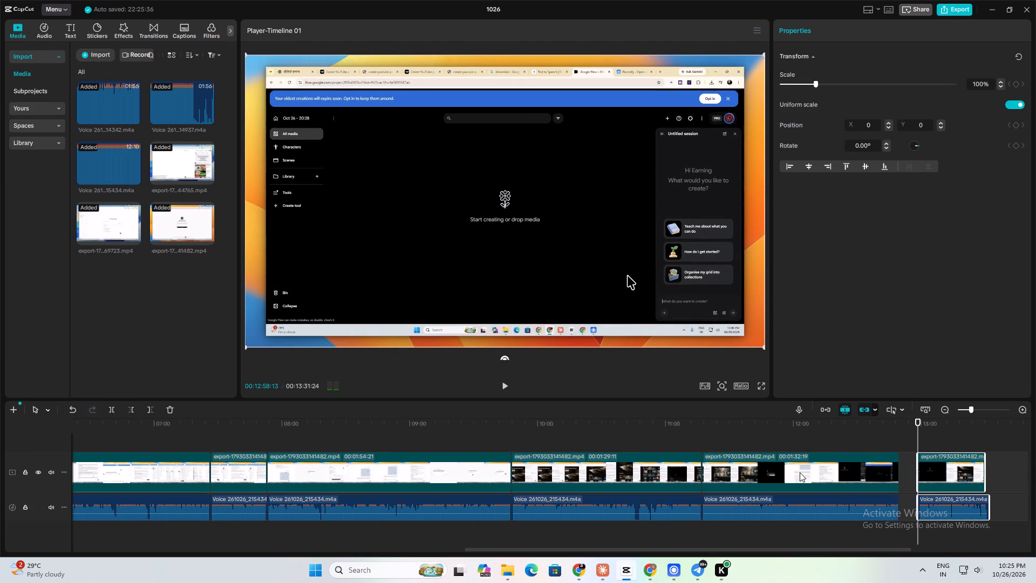
key(space)
drag(946, 471, 930, 472)
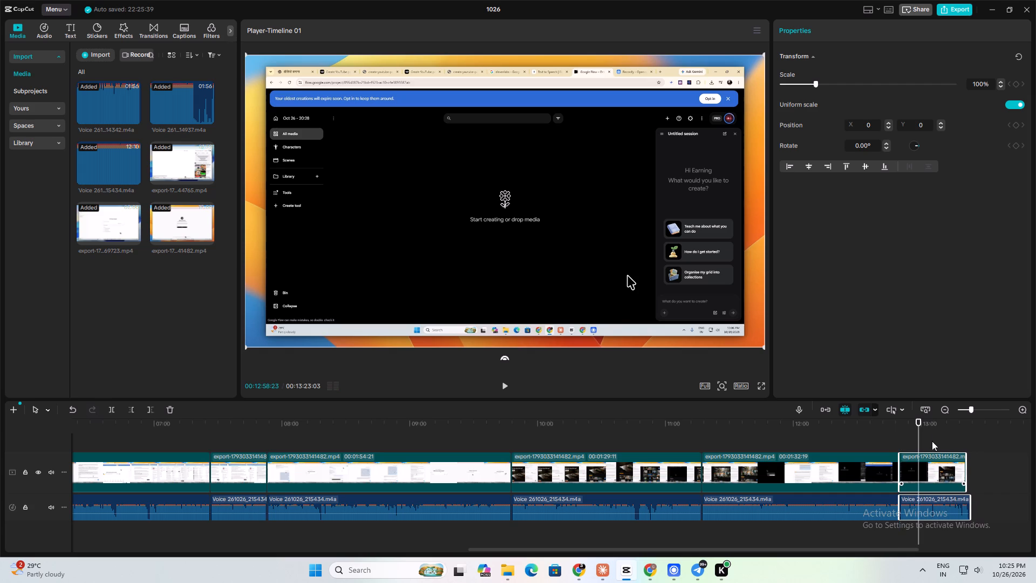
Play the third pair from just before the new cut near 00:12:49 to check the transition.
drag(922, 426, 895, 445)
key(space)
key(space)
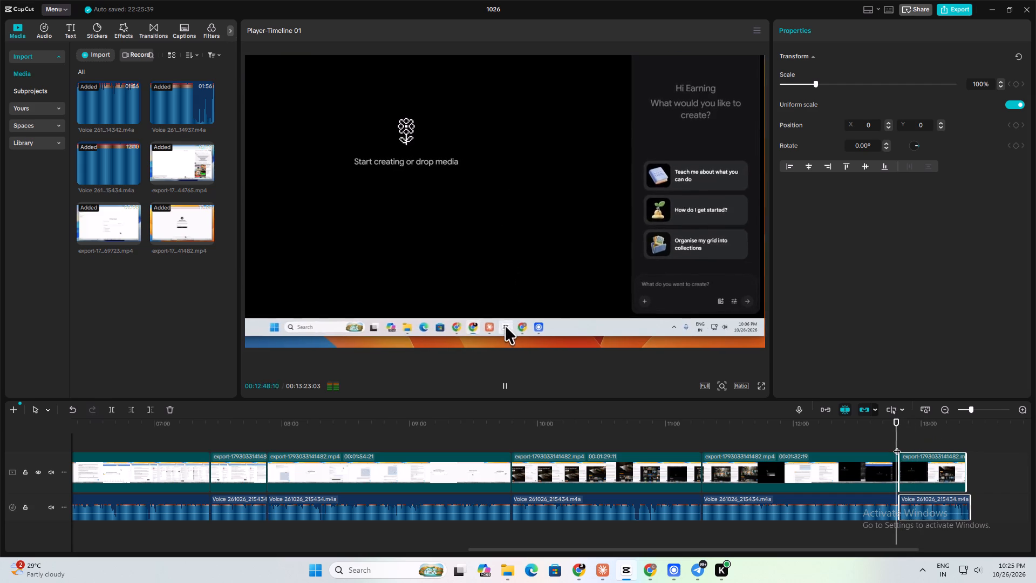
Find the end point of the last part, and trim away everything after 00:13:18:29 from its video and voice clips.
drag(900, 430, 955, 464)
key(space)
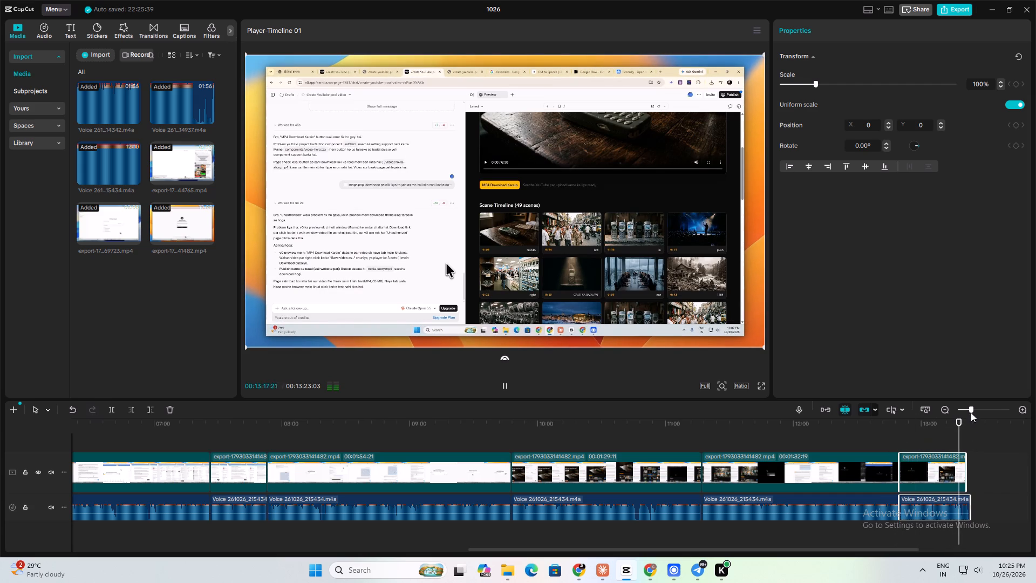
click(969, 411)
key(space)
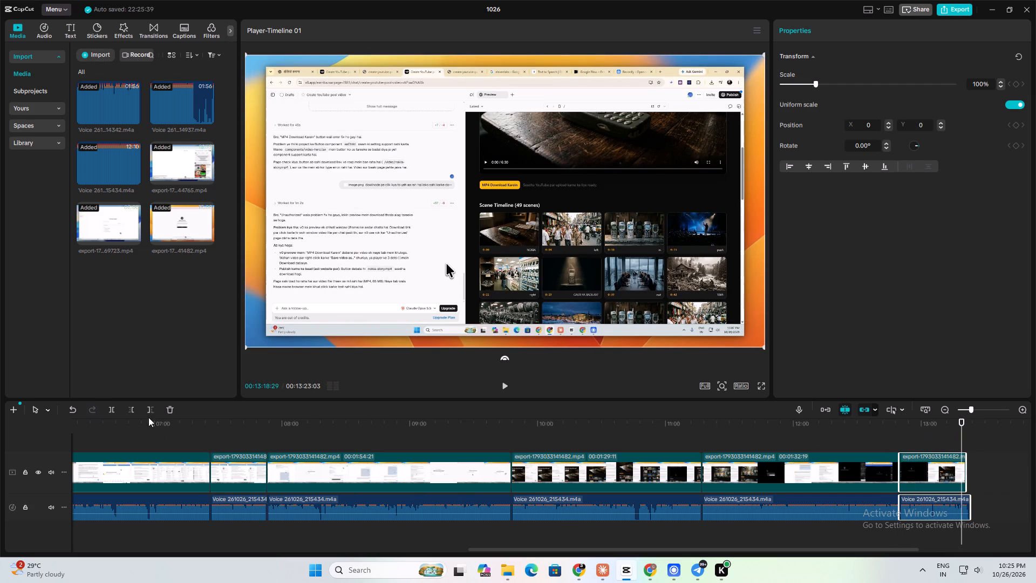
drag(164, 413, 159, 413)
click(154, 412)
Return to the start of the timeline and play the opening to check the assembled video and voice-over.
drag(952, 426, 198, 520)
click(970, 409)
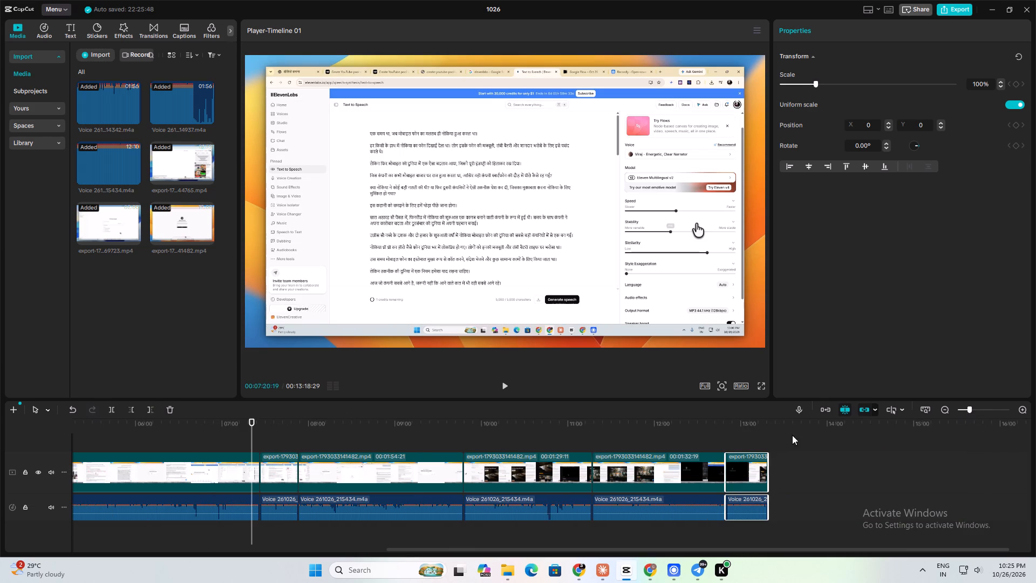
drag(244, 422, 1, 459)
key(space)
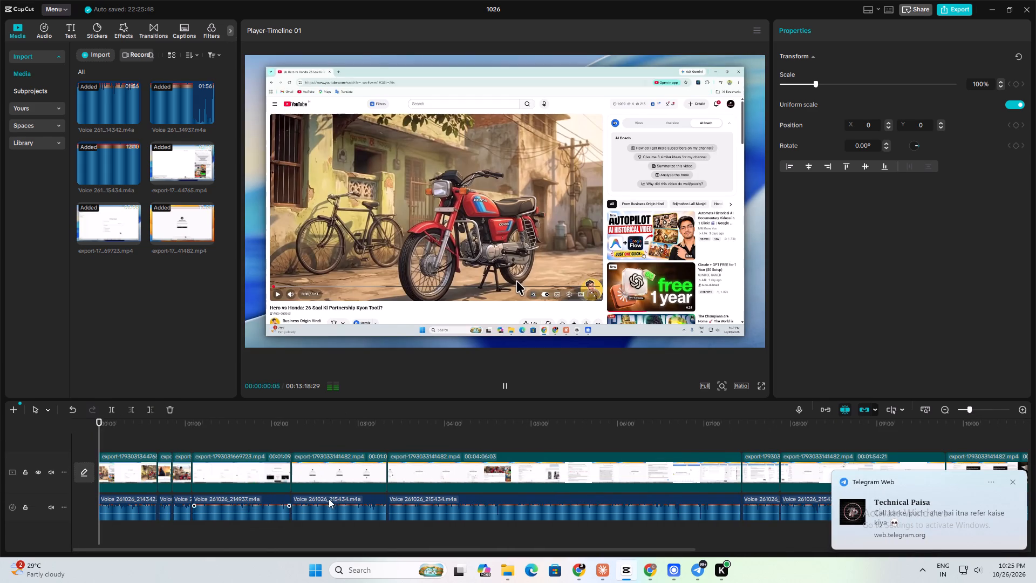
scroll(998, 572, up, 5)
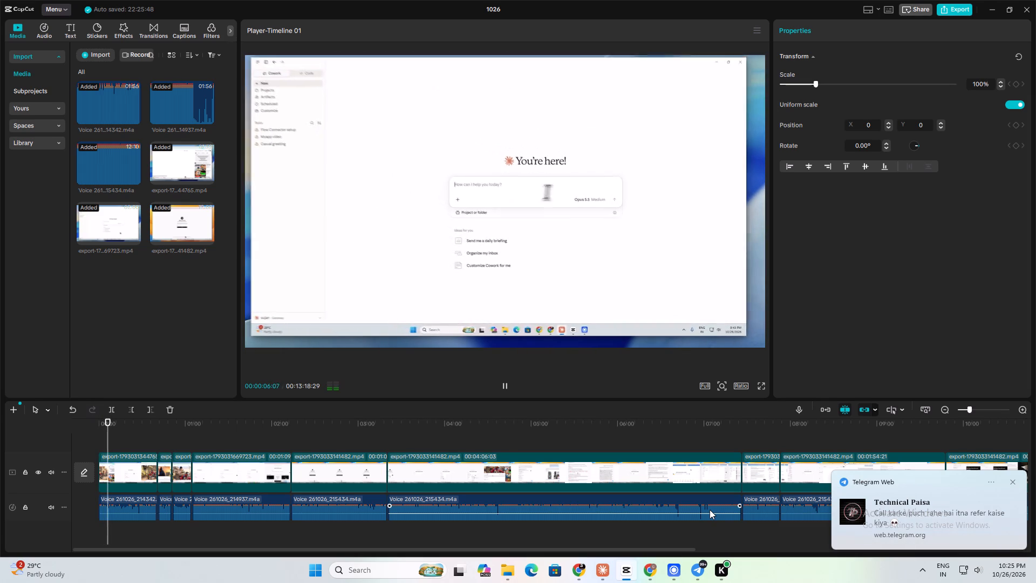
scroll(985, 574, up, 1)
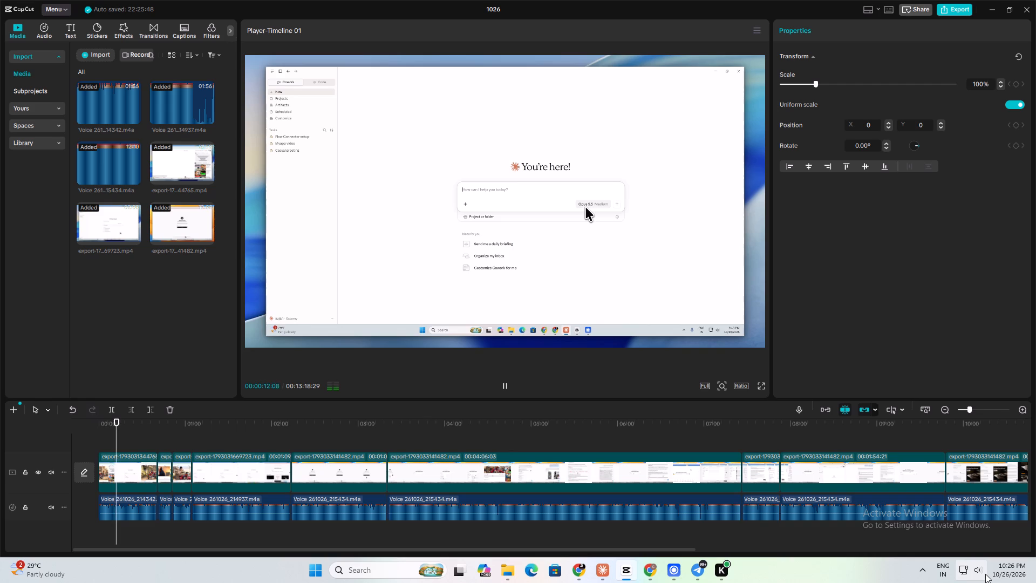
Select all voice-over clips on the audio track and apply noise reduction to them.
click(968, 411)
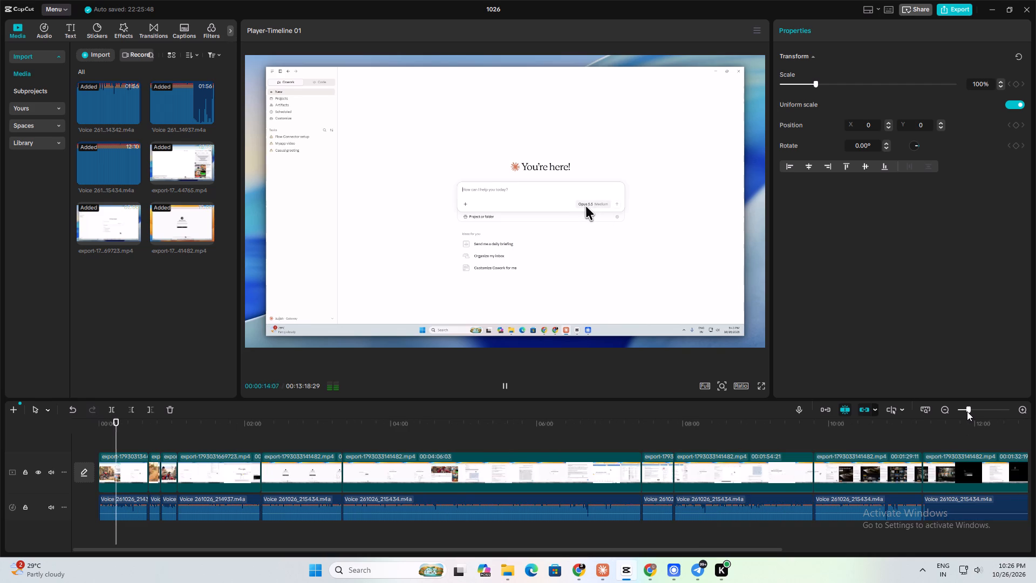
click(967, 411)
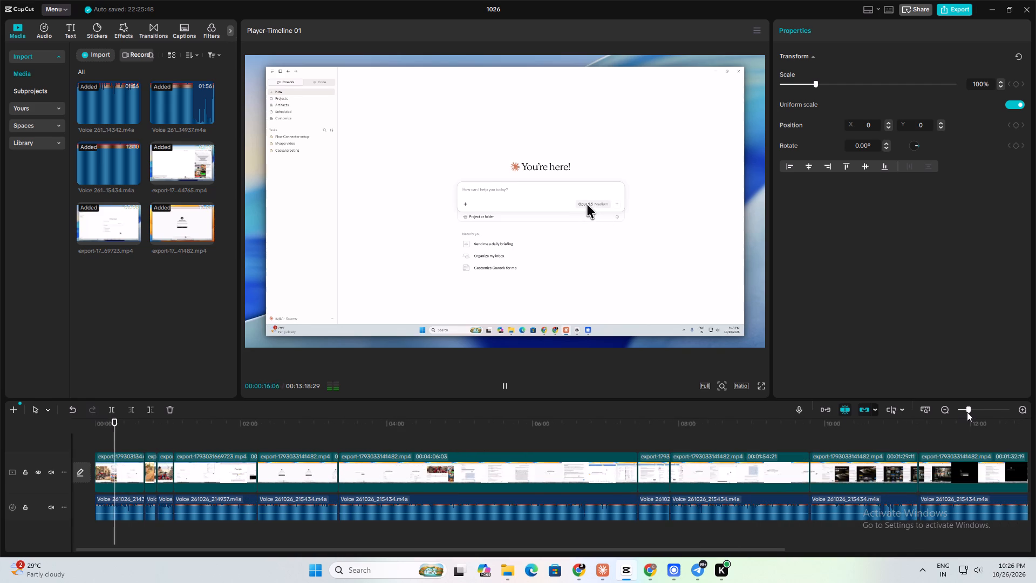
drag(865, 506, 570, 516)
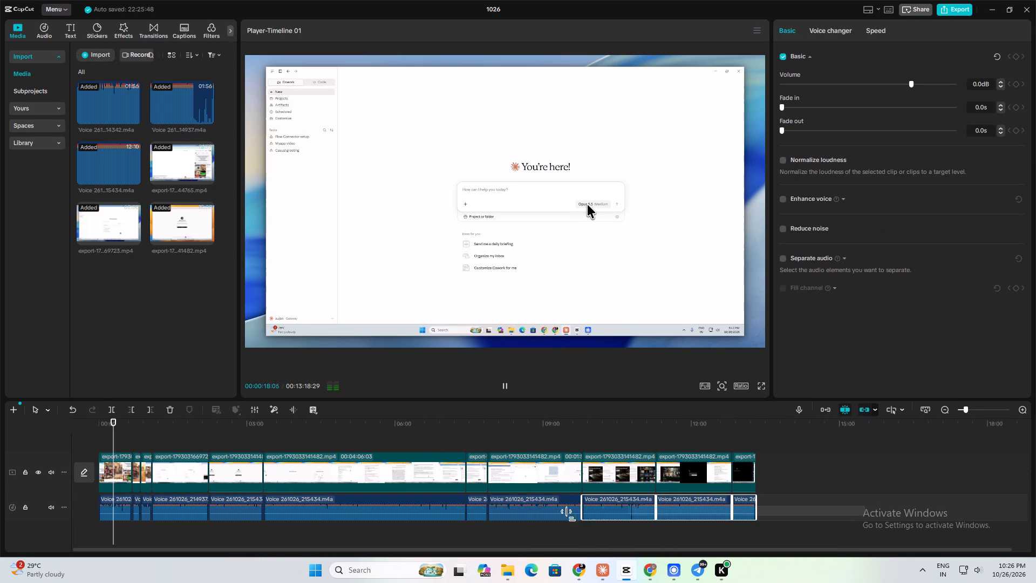
drag(570, 516, 114, 516)
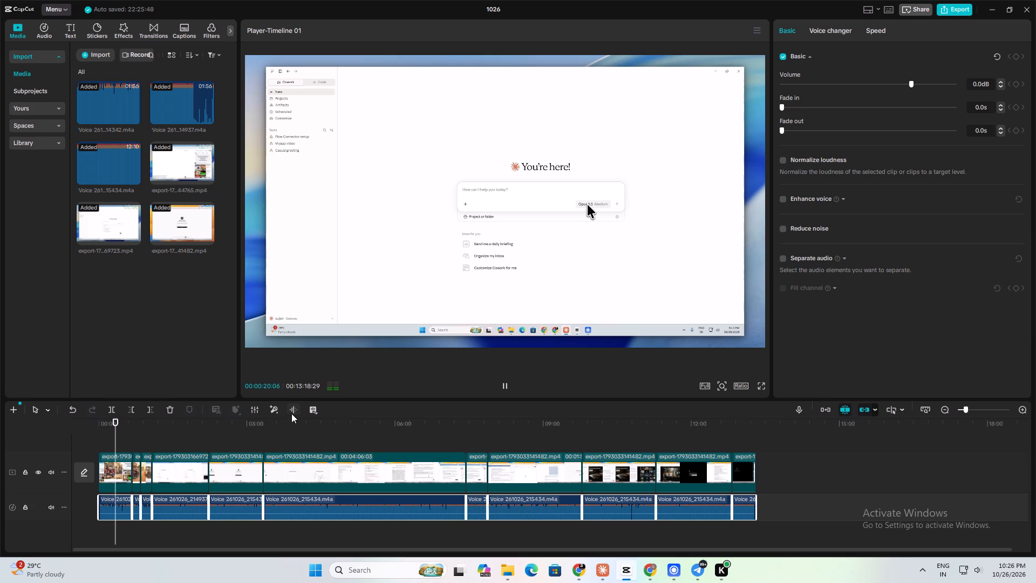
click(294, 410)
Play the noise-reduced voice-over near the start and around 00:07:16, and skim on to the end of the timeline.
key(space)
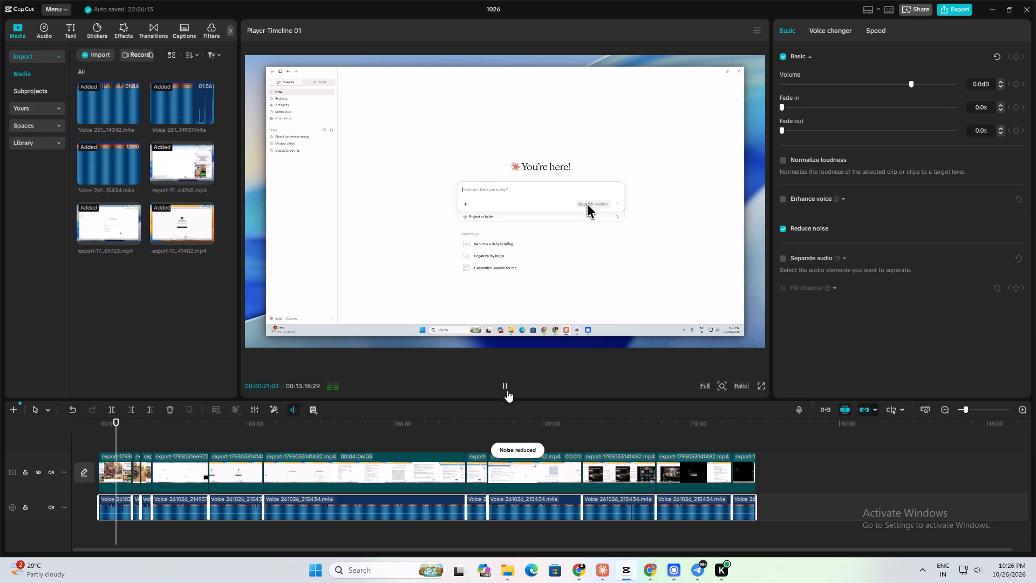
scroll(979, 572, up, 1)
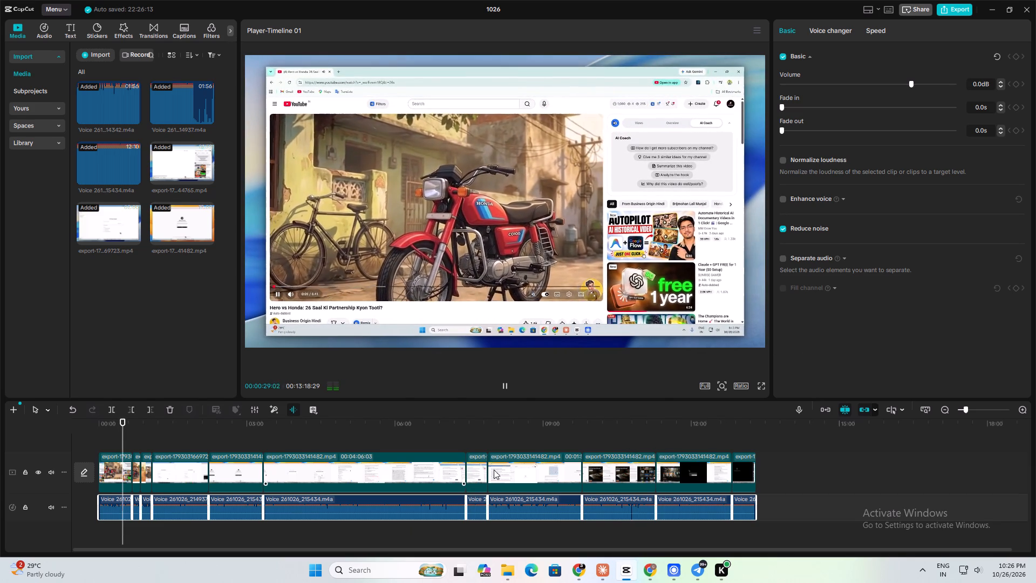
drag(125, 427, 453, 456)
key(space)
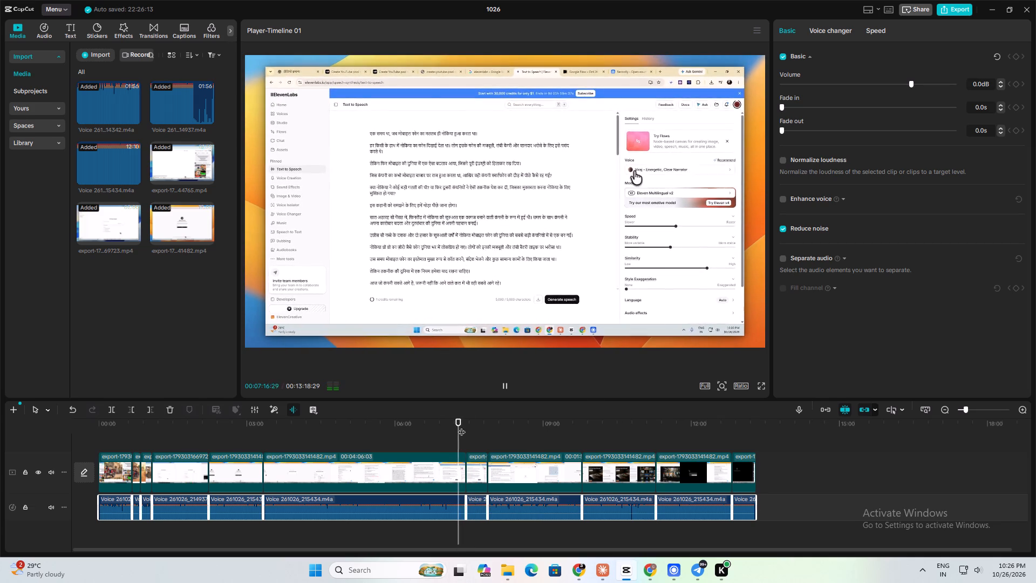
drag(461, 426, 766, 466)
Export the video as 1026 to F:/1026 at 1080P, higher bit rate, H.264, mp4 and 30fps.
click(950, 9)
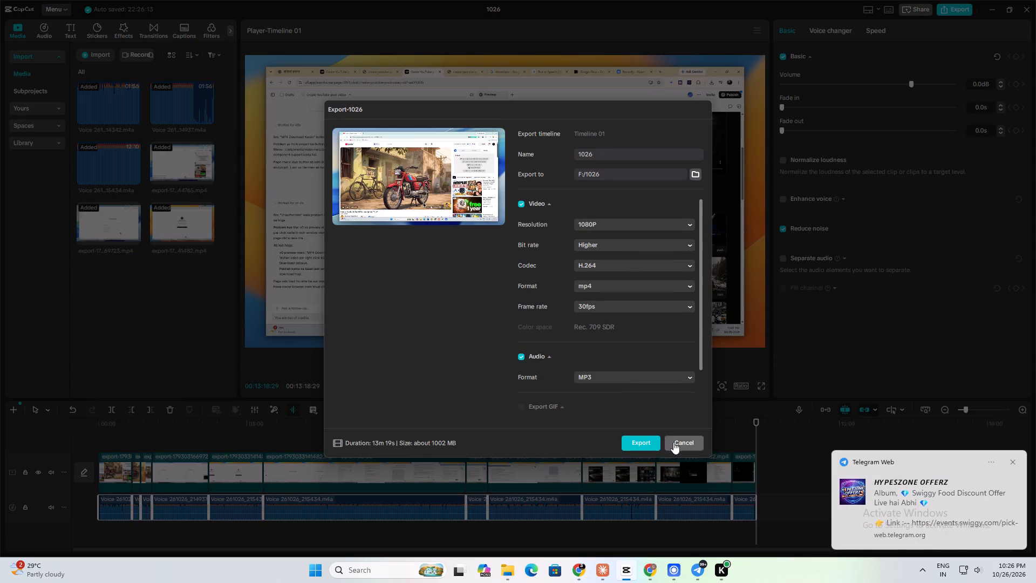
click(636, 431)
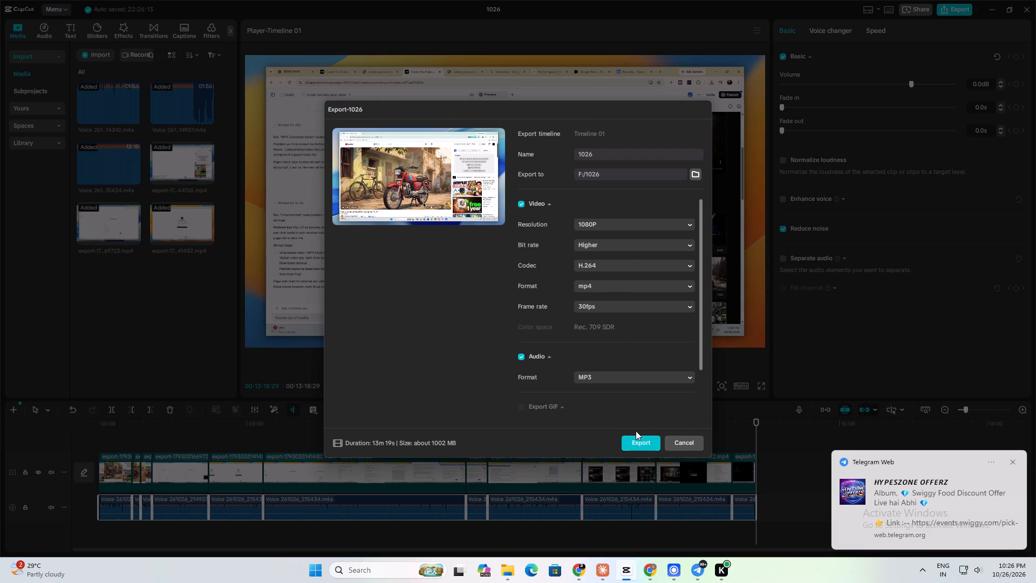
click(636, 440)
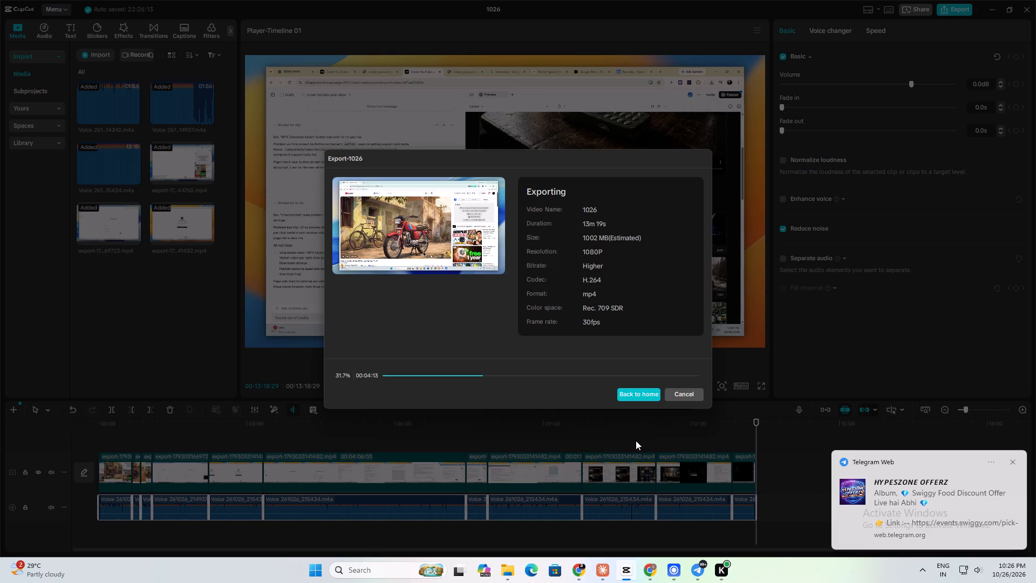
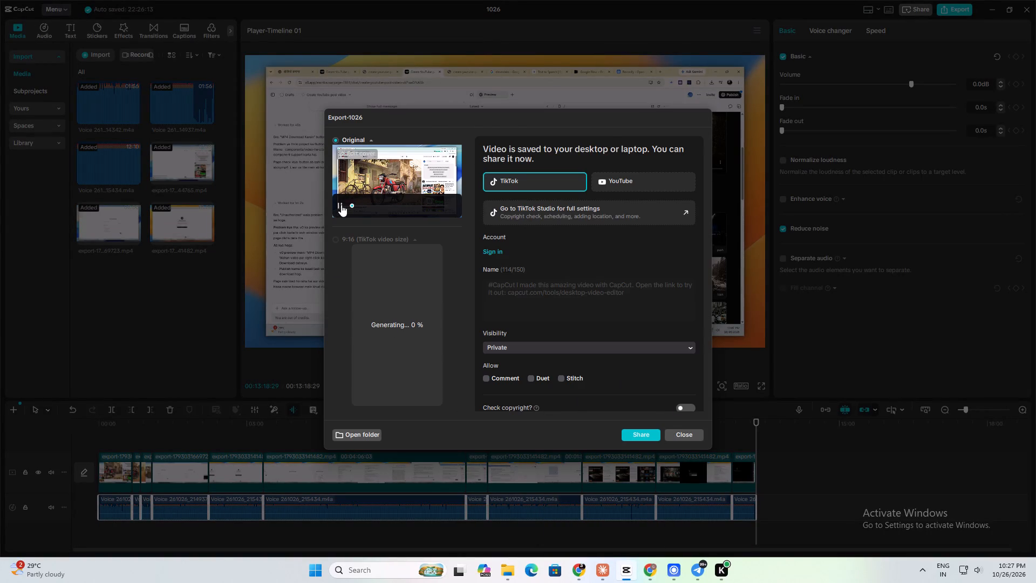
Pause the exported video's preview, check the 1026 output folder for the exported file, and dismiss the export window without sharing.
click(339, 207)
click(351, 430)
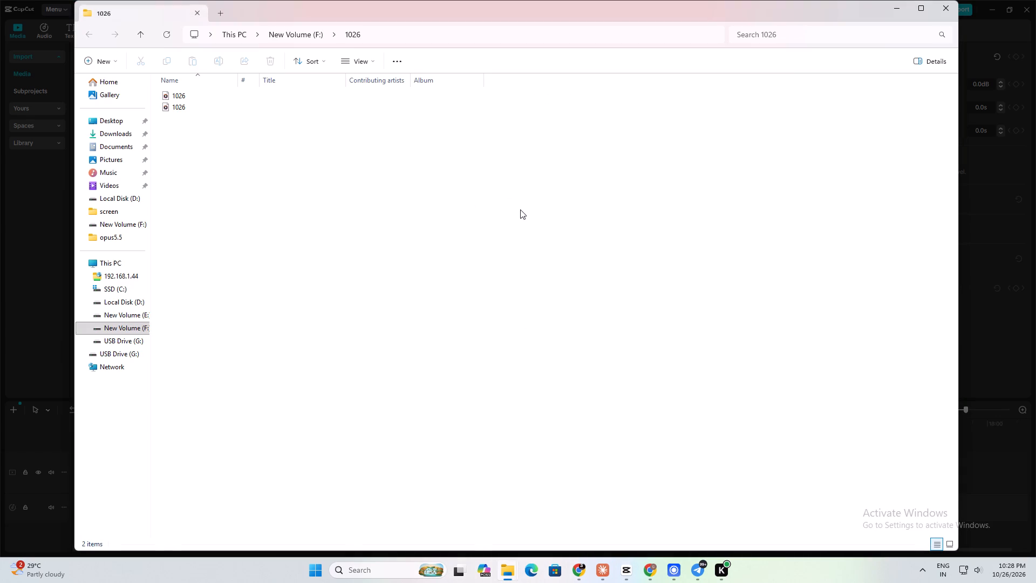
click(894, 7)
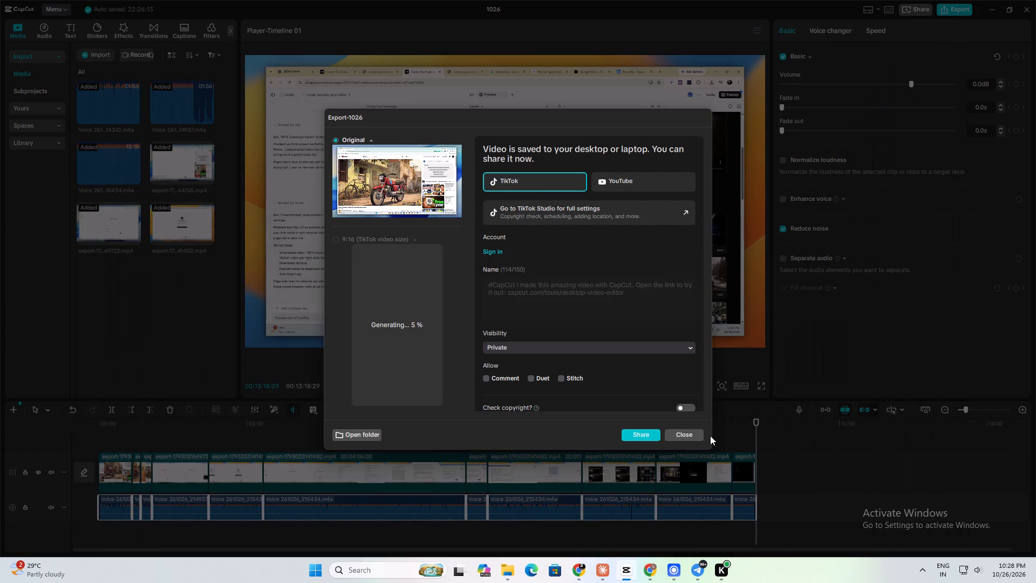
click(693, 436)
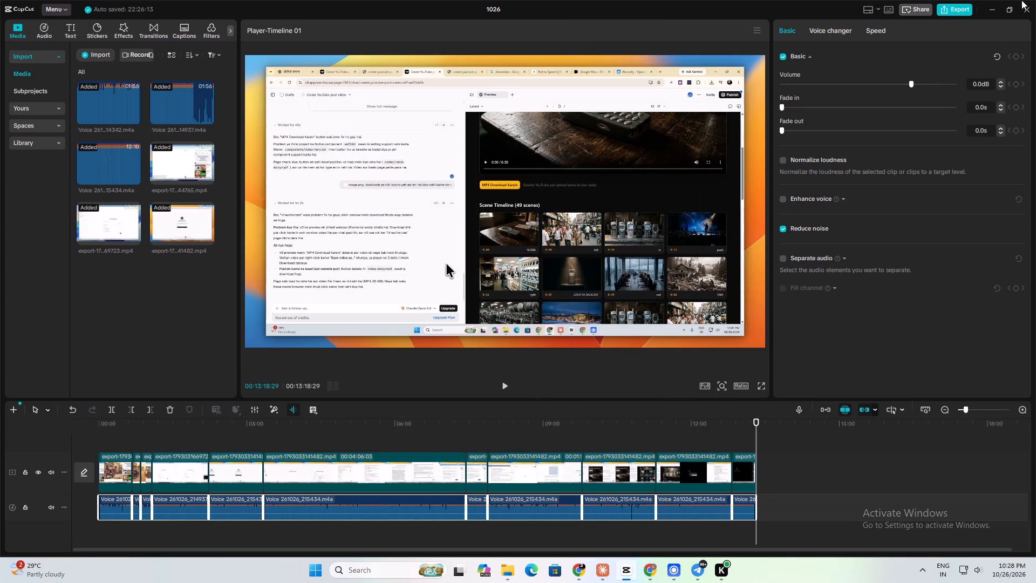